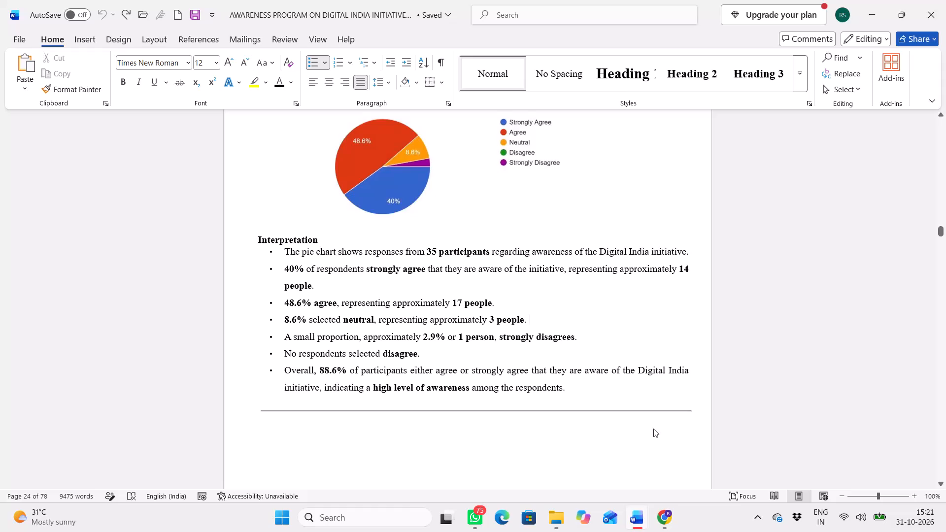
Switch to Chrome and search in a new tab for when the result of this year's TYBScIT sem 5 exam will come.
left_click(671, 519)
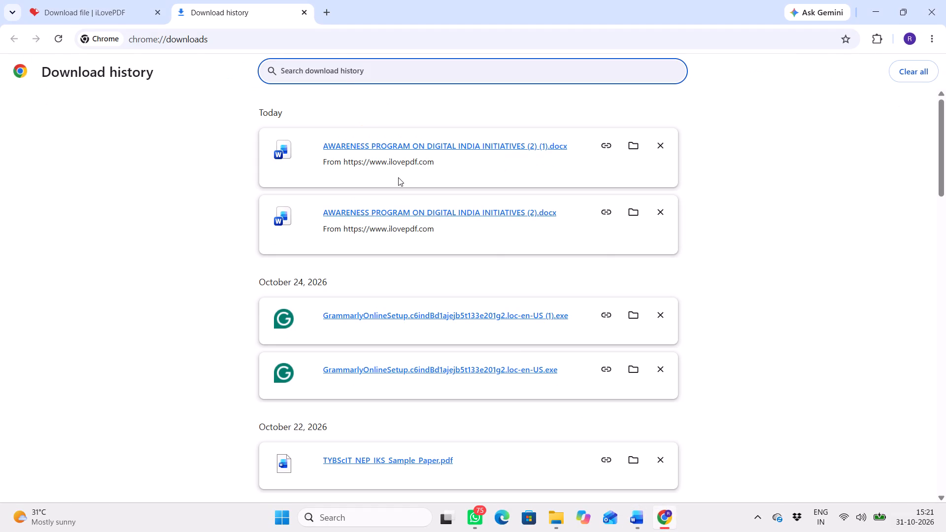
left_click(328, 19)
left_click(326, 39)
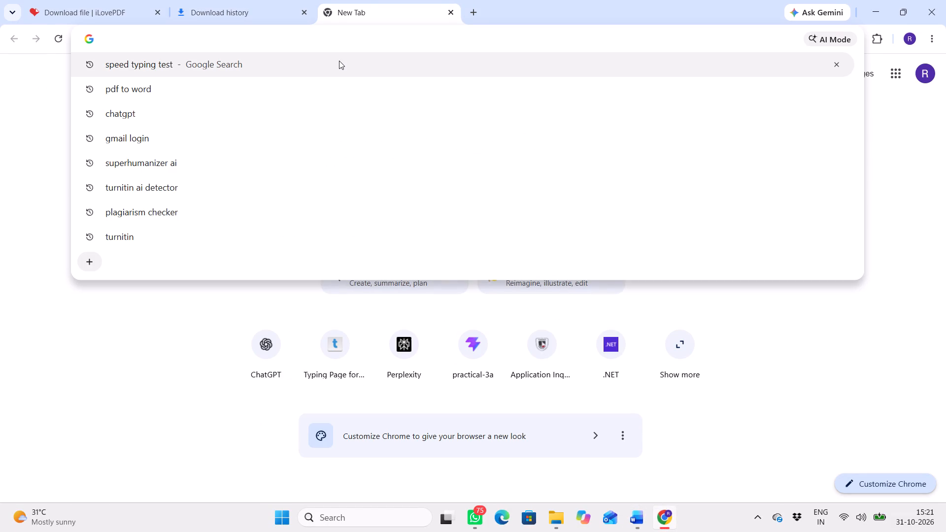
type("this year i have given exam of tys")
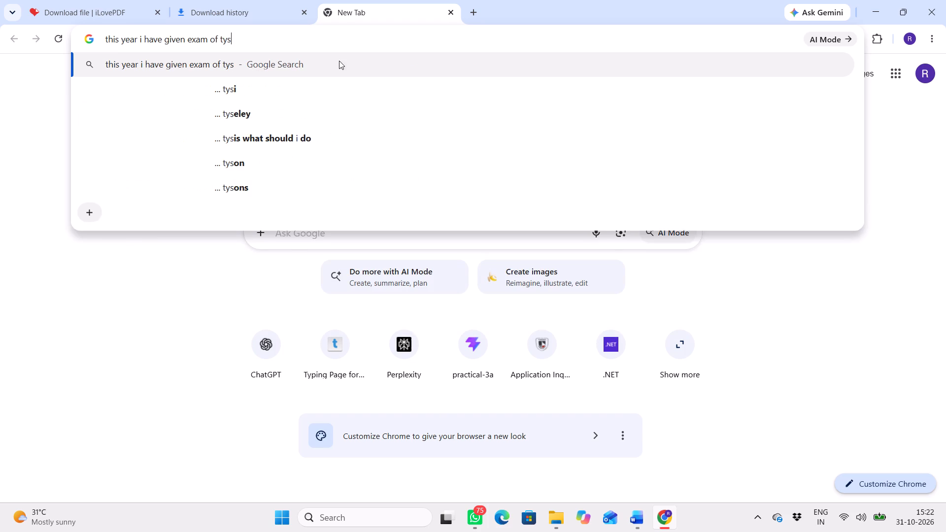
key("BackSpace")
type("bscit")
key("space")
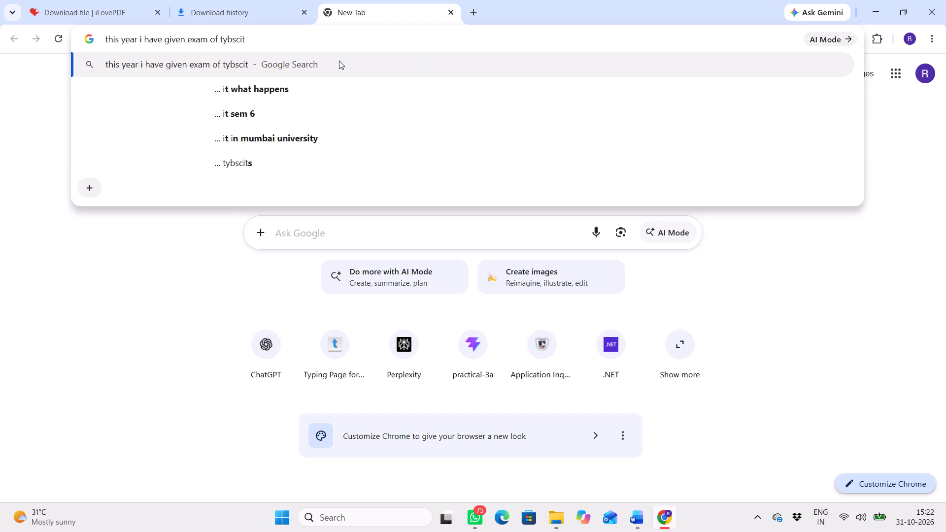
type("sem")
key("space")
type("5")
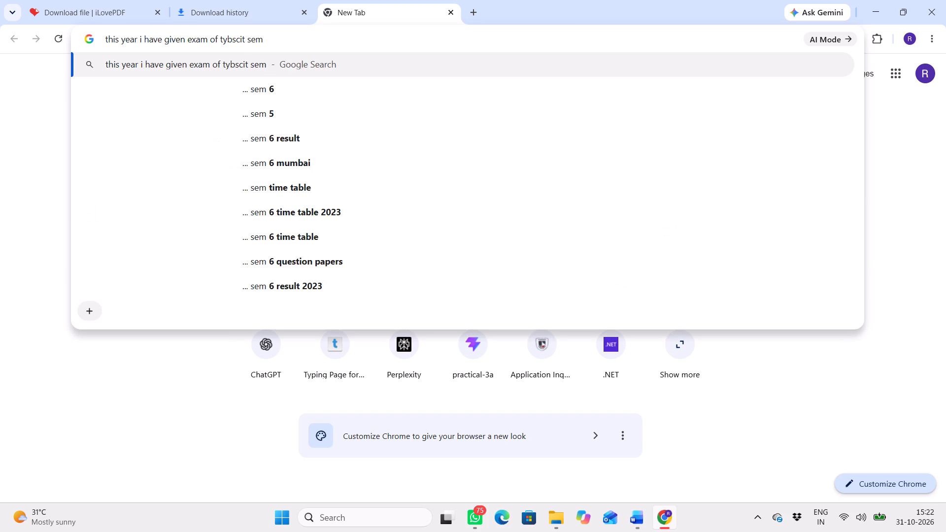
key("space")
type("exam so what")
key("space")
scroll(339, 61, "up", 1)
key("s")
key("BackSpace")
type("do you think when result willvo")
key("BackSpace")
key("BackSpace")
key("space")
type("vo")
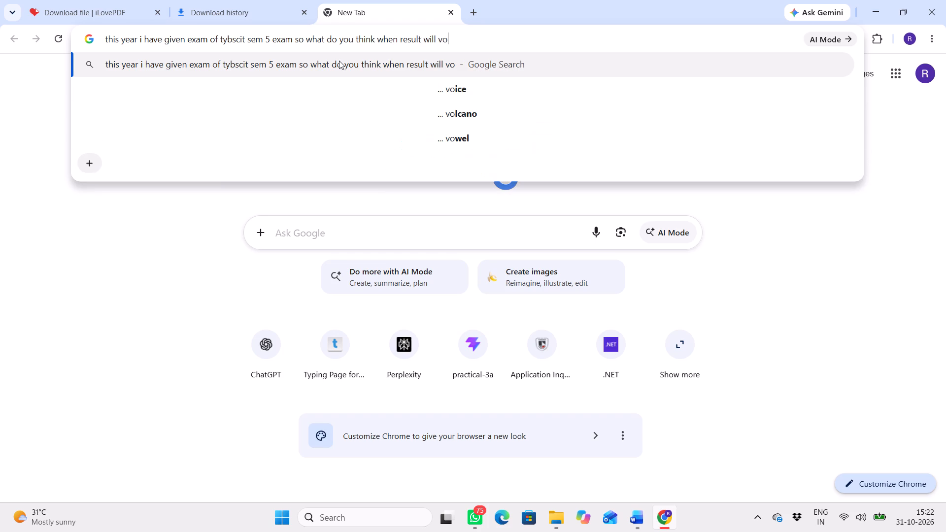
key("BackSpace")
key("BackSpace")
type("come")
key("space")
key("Return")
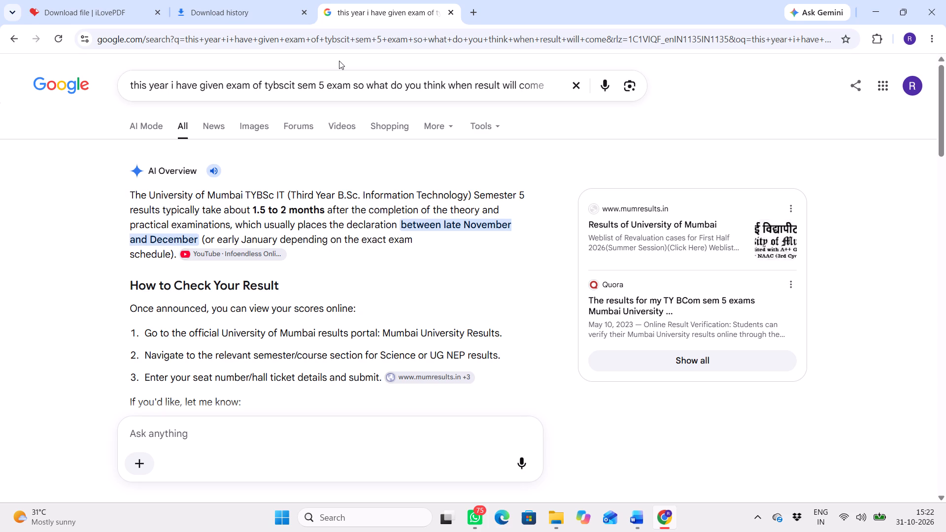
Read the AI overview and search results on the sem 5 result date, and close the search tab.
scroll(339, 61, "down", 1)
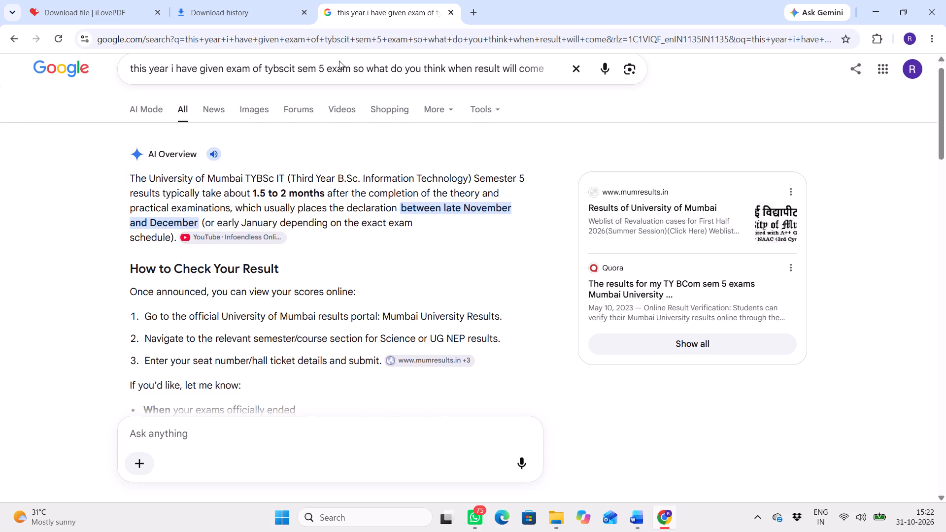
scroll(339, 61, "down", 3)
scroll(339, 61, "up", 1)
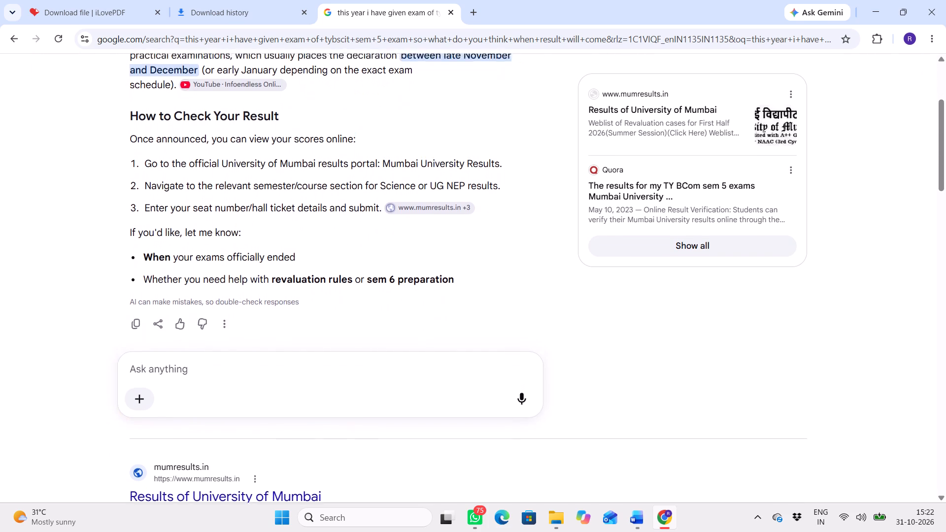
scroll(339, 61, "up", 4)
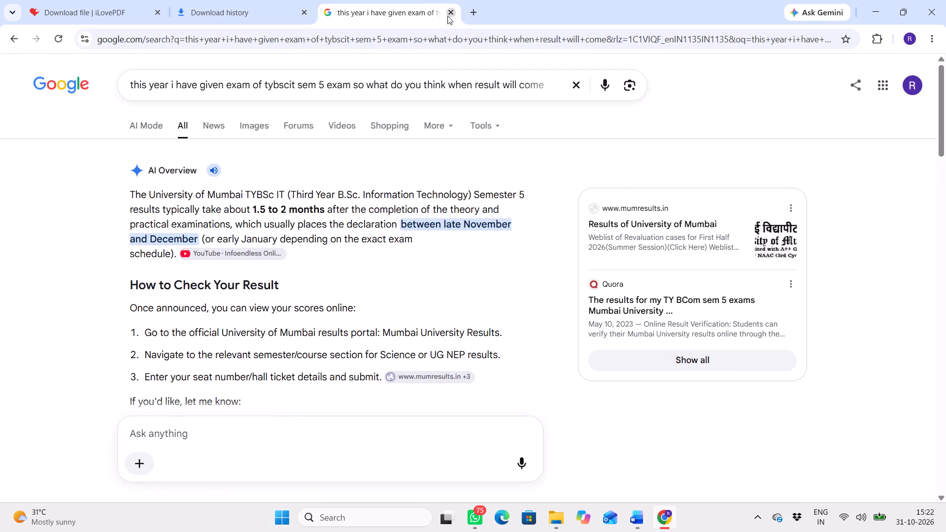
left_click(447, 14)
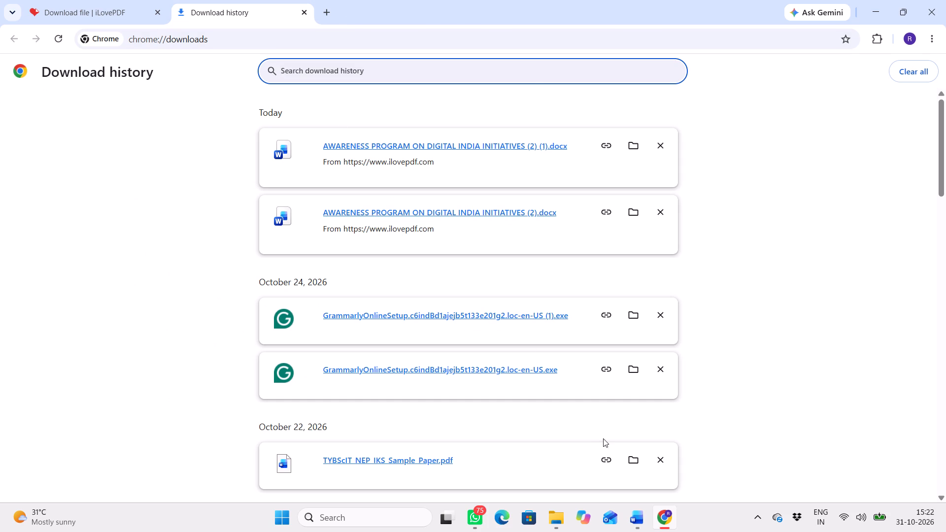
Return to Word and switch to the document CEP - Password Hygiene and Personal Data Protection.
left_click(652, 467)
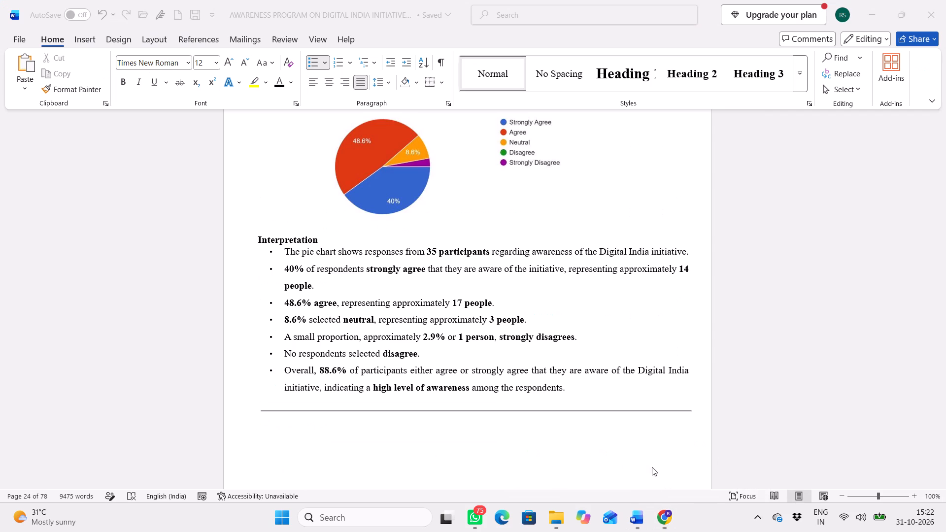
scroll(547, 311, "up", 6)
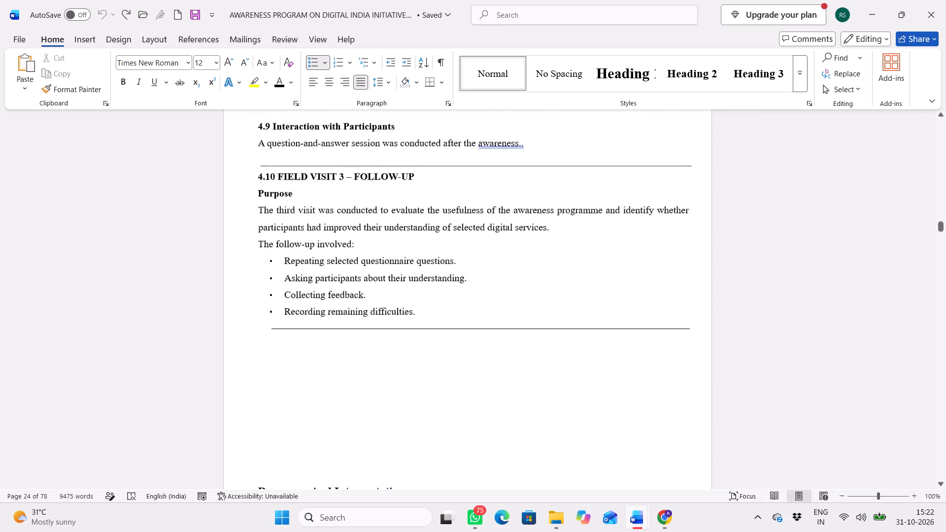
scroll(547, 311, "up", 3)
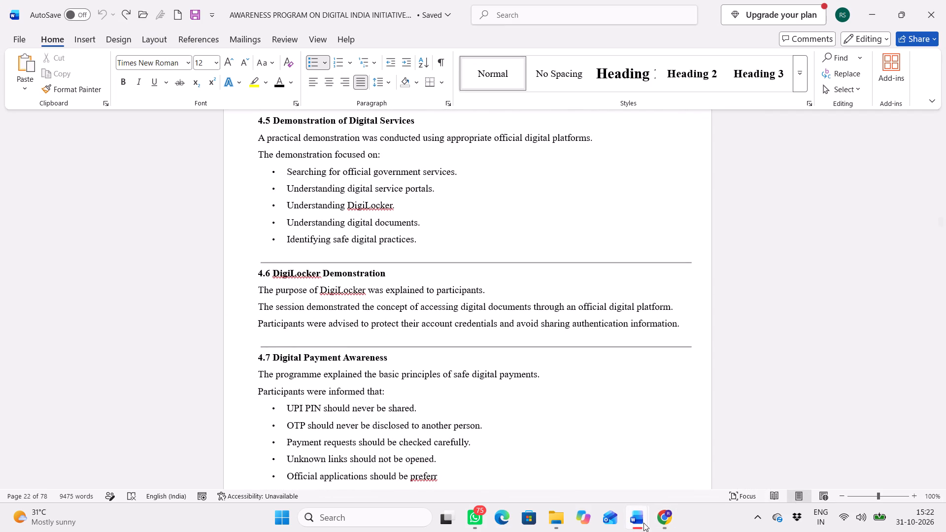
left_click(581, 458)
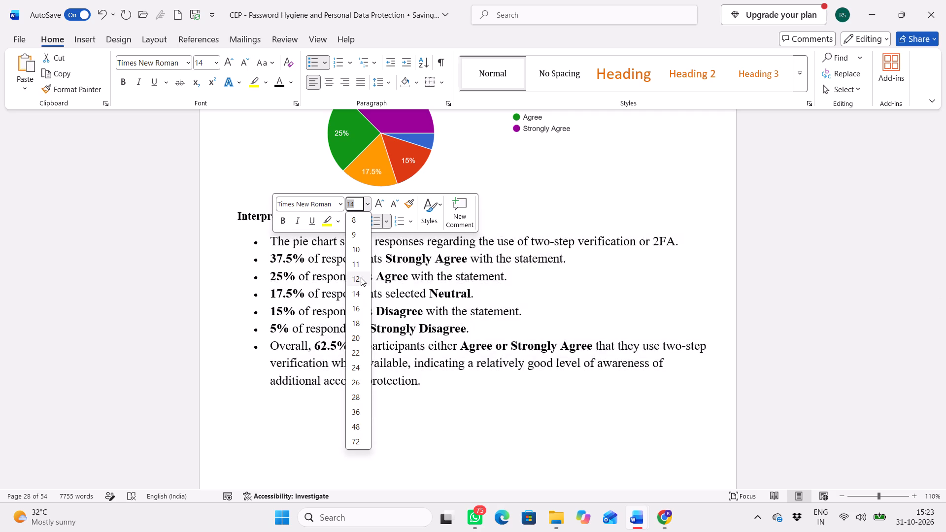
Set the selected interpretation bullets about two-step verification or 2FA to font size 12.
left_click(361, 278)
Set the interpretation bullets about carefulness while sharing personal information online, under question 6, to font size 12.
scroll(406, 419, "down", 2)
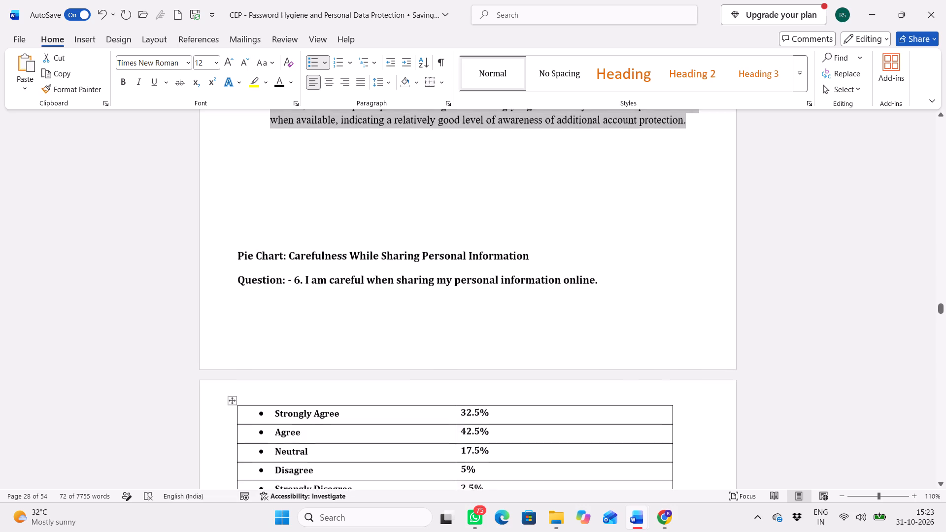
scroll(406, 419, "down", 3)
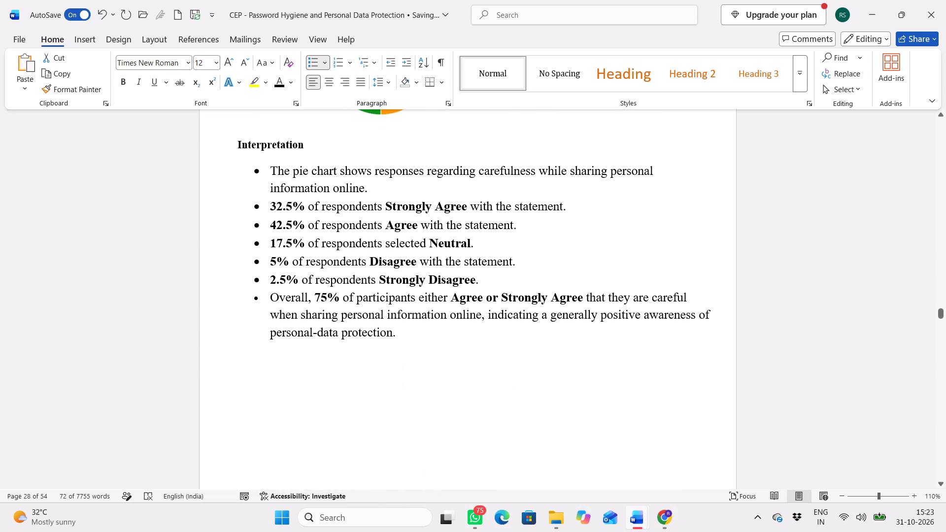
left_click_drag(399, 333, 266, 169)
left_click(358, 137)
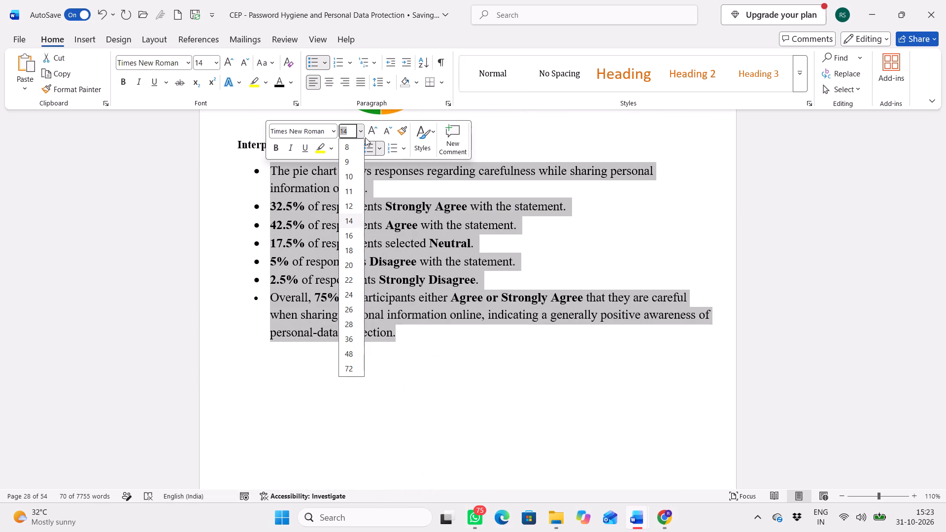
left_click(358, 206)
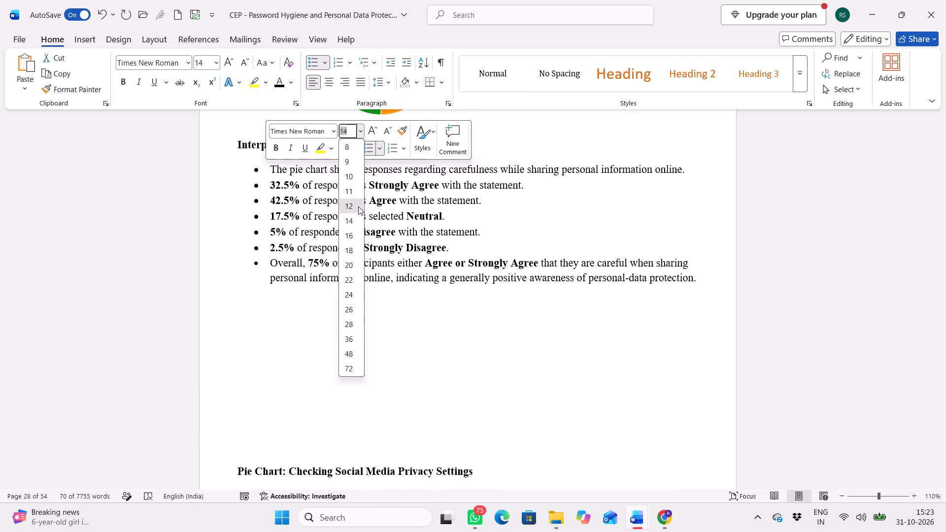
Set the interpretation bullets about checking privacy settings on social media, under question 7, to font size 12.
scroll(401, 393, "down", 5)
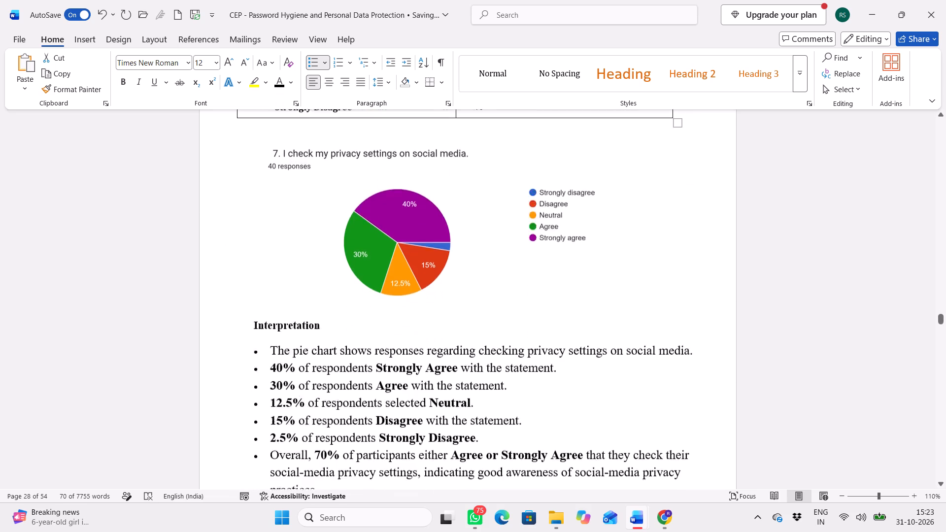
scroll(401, 393, "down", 1)
left_click_drag(329, 353, 288, 271)
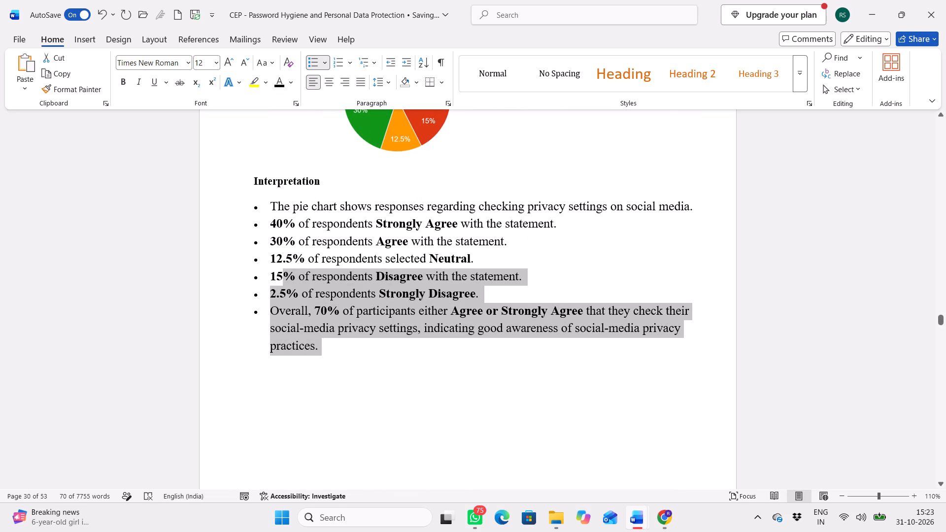
left_click_drag(288, 271, 273, 209)
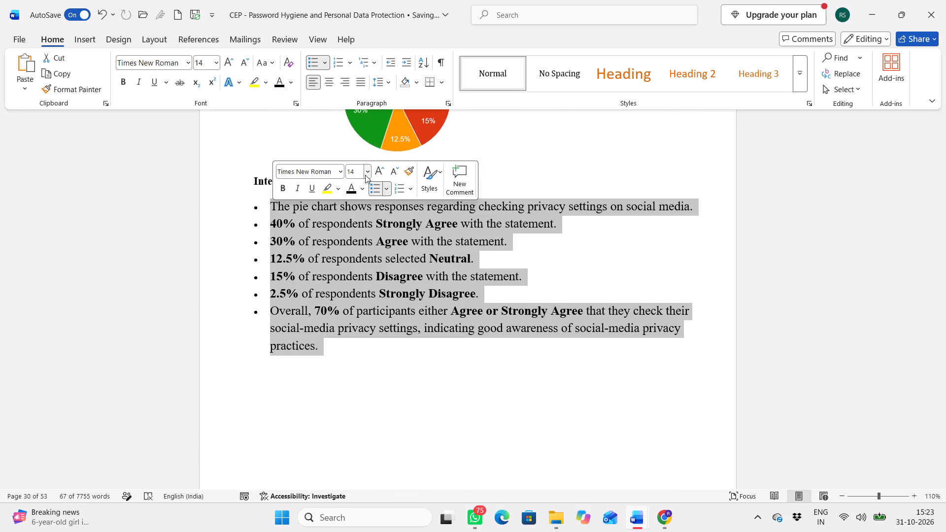
left_click_drag(365, 175, 367, 243)
left_click(367, 243)
Set the spacing after paragraphs to 0 pt for the question 8 interpretation bullets about checking app permissions.
scroll(356, 387, "down", 11)
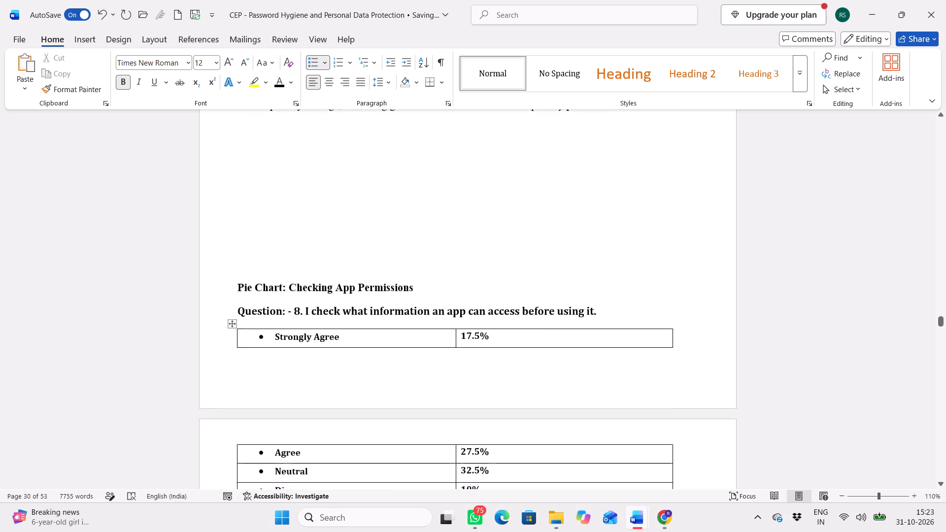
scroll(356, 387, "down", 13)
scroll(356, 387, "up", 1)
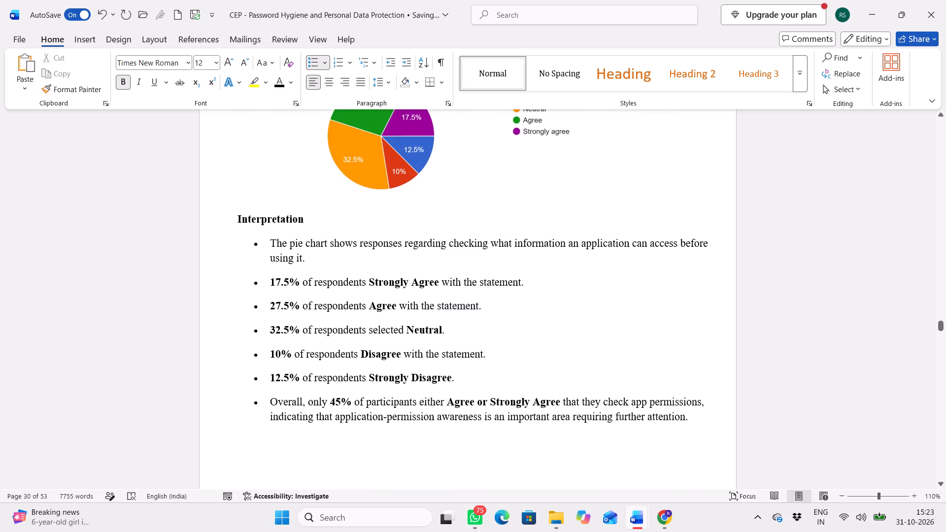
left_click_drag(271, 239, 645, 421)
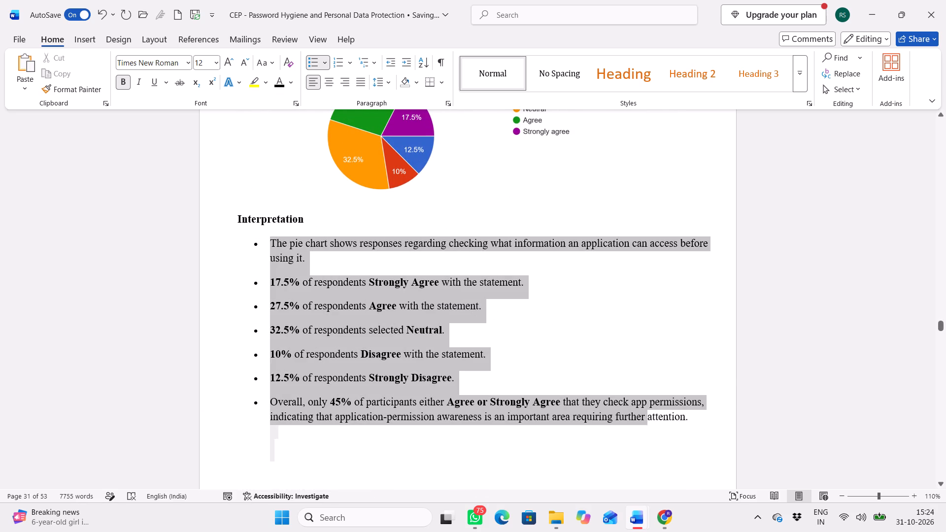
left_click_drag(645, 421, 696, 426)
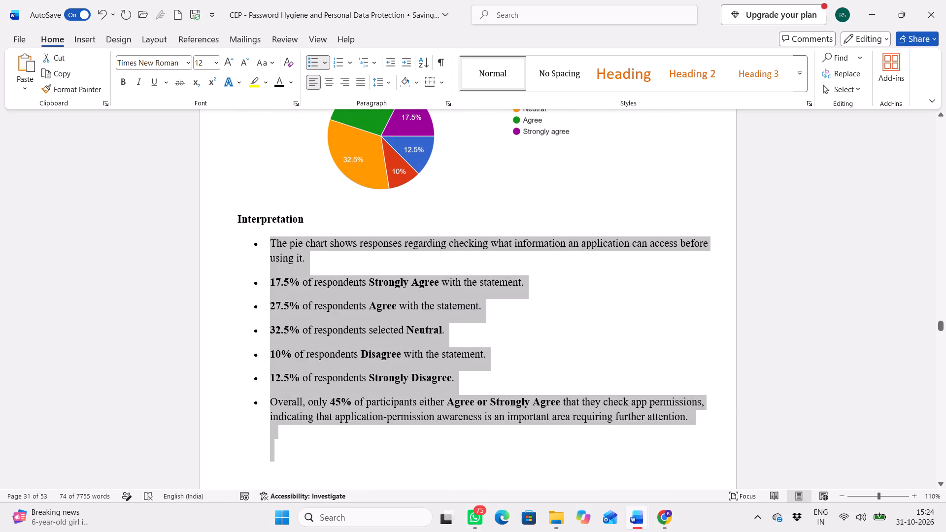
left_click(447, 103)
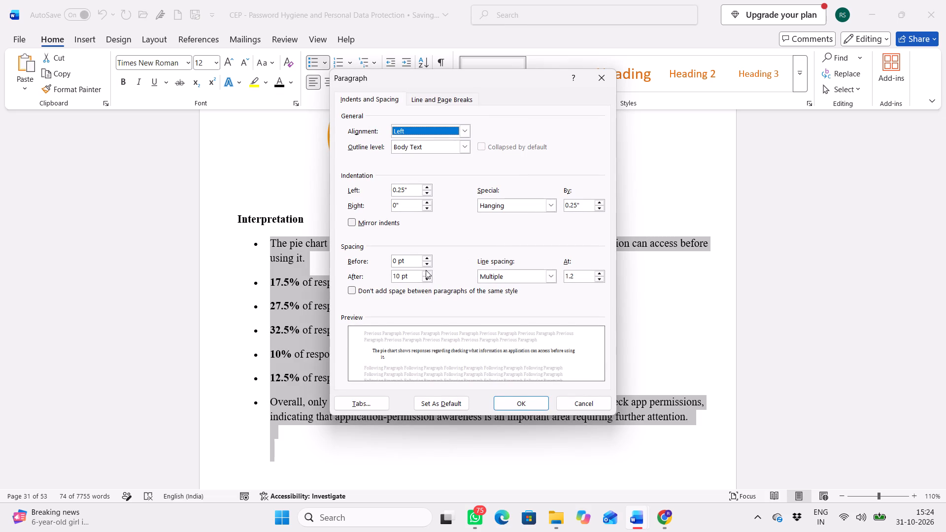
left_click(397, 277)
key("BackSpace")
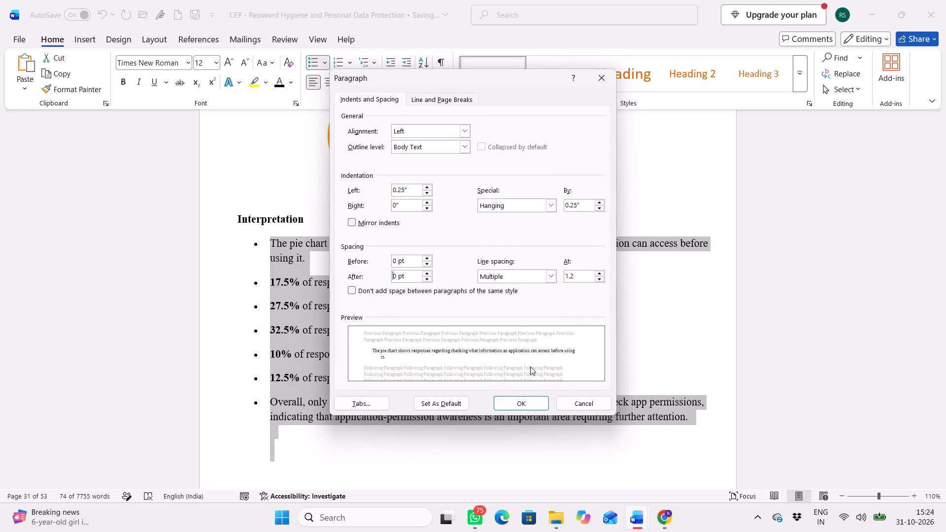
left_click(531, 404)
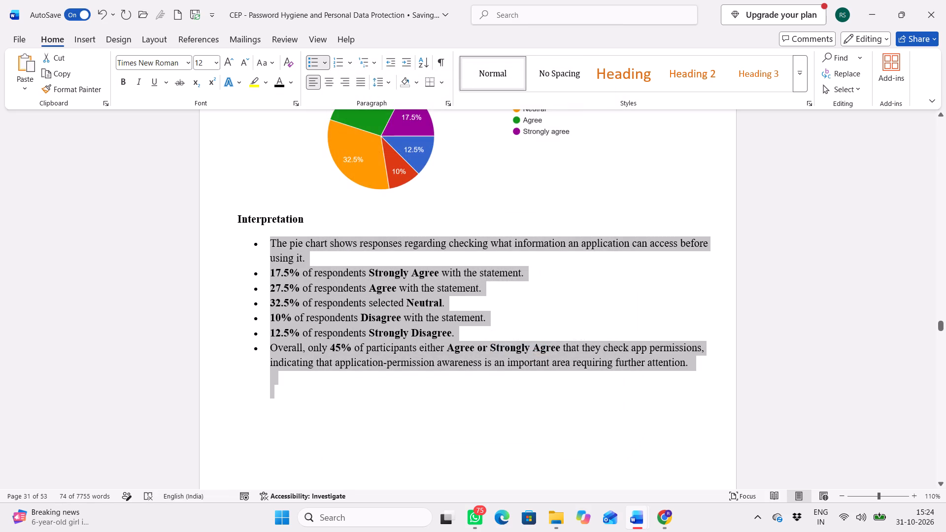
Set the spacing after paragraphs to 0 pt for the question 9 interpretation bullets about avoiding sharing personal information on untrusted websites.
scroll(439, 409, "down", 1)
right_click(389, 228)
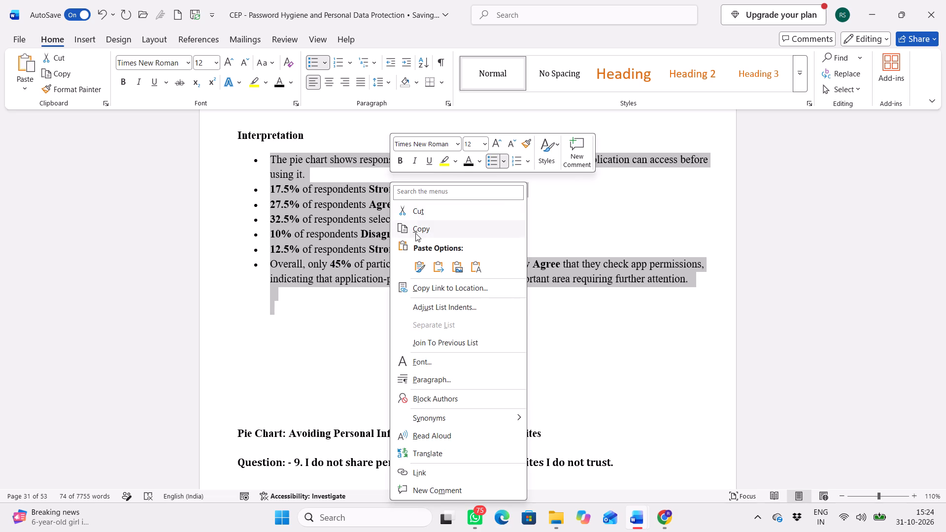
scroll(345, 335, "down", 9)
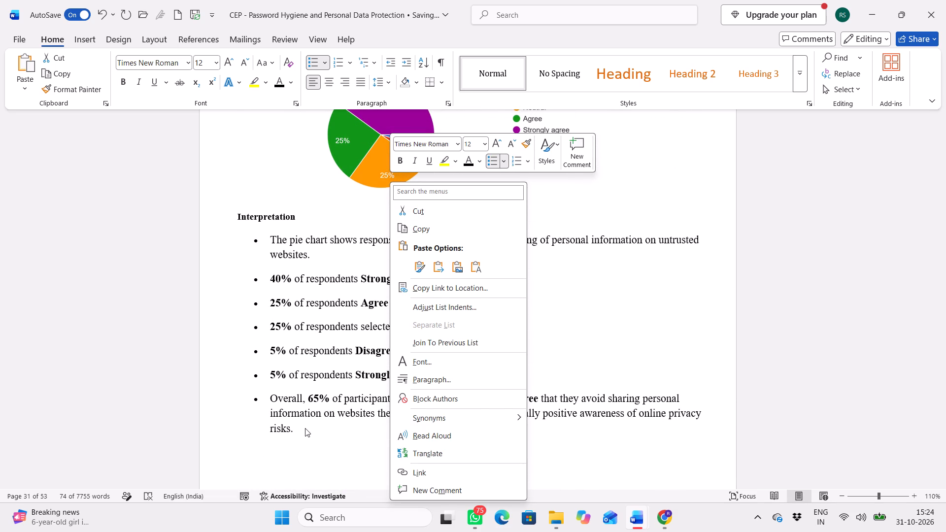
left_click_drag(304, 429, 278, 366)
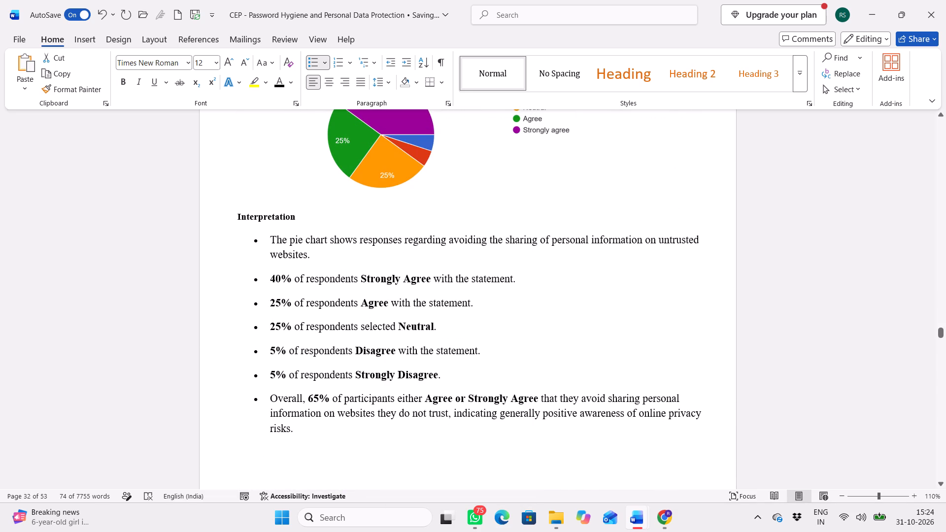
left_click_drag(297, 428, 261, 241)
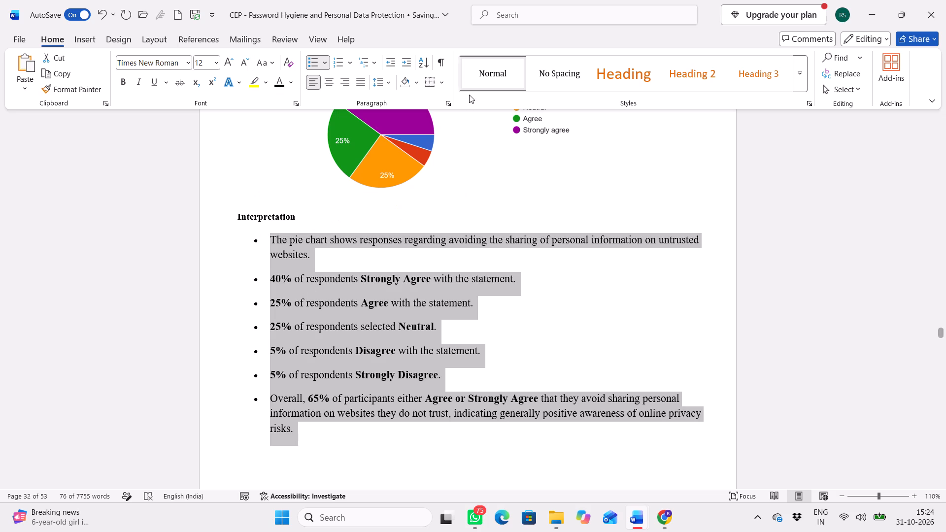
left_click(448, 106)
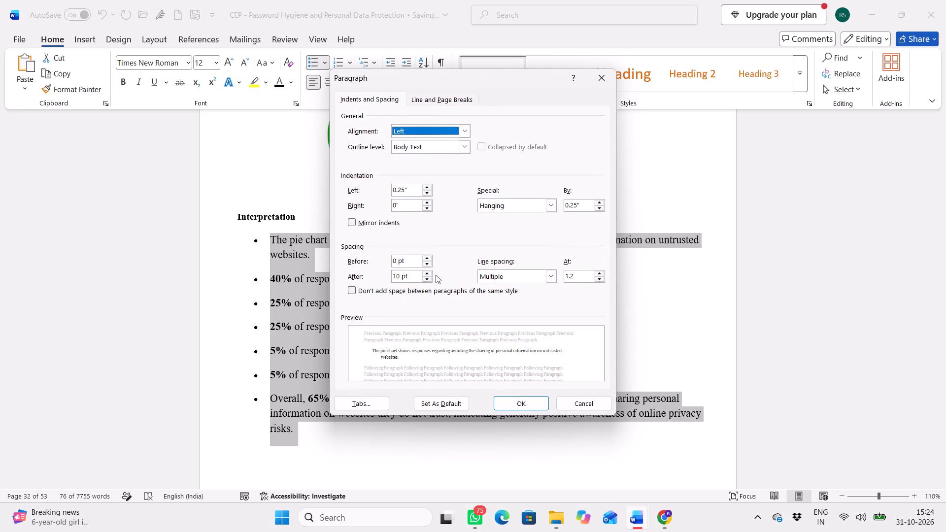
left_click(397, 277)
key("BackSpace")
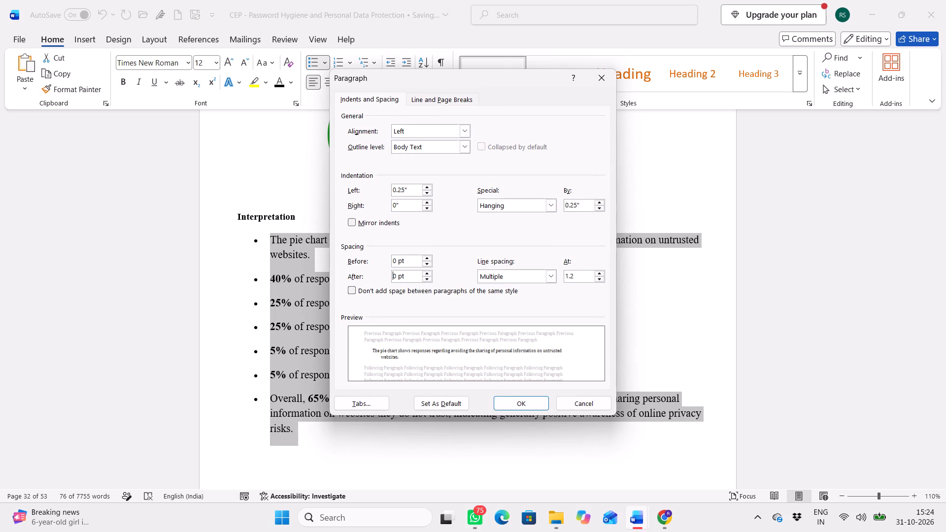
left_click(515, 408)
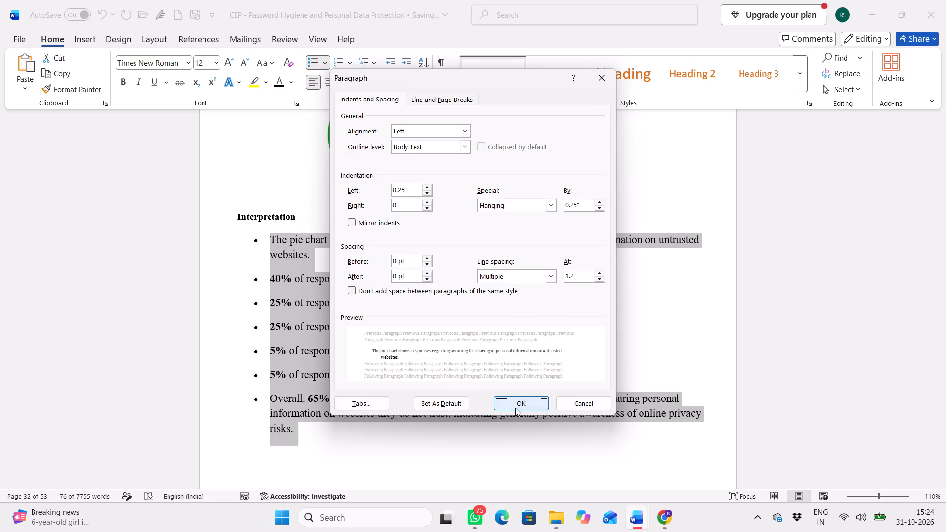
Set the interpretation bullets about awareness that personal information can be misused if not protected to font size 12.
scroll(515, 408, "down", 11)
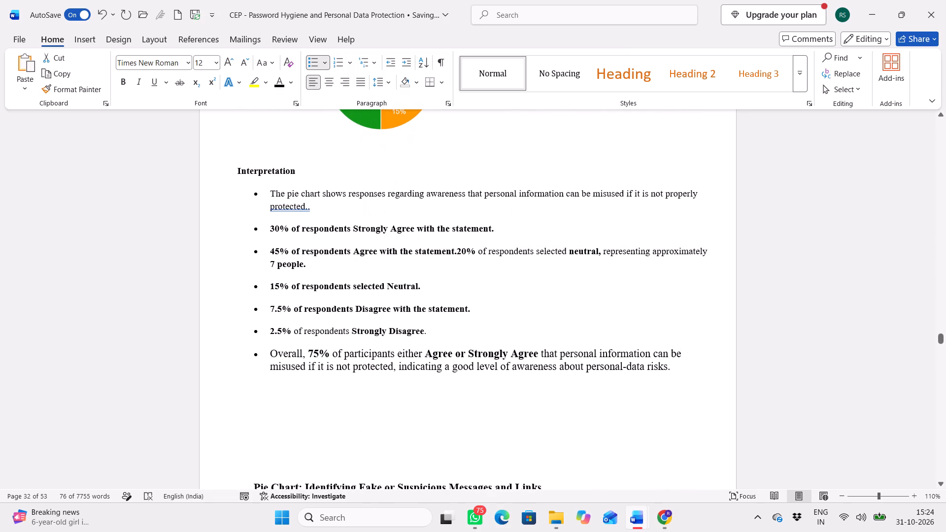
left_click_drag(676, 364, 250, 203)
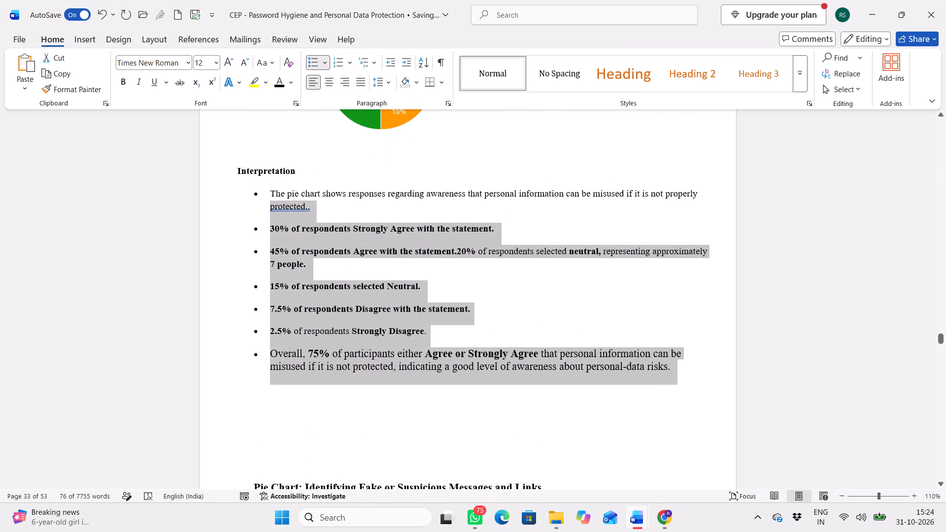
left_click_drag(250, 203, 208, 191)
left_click(305, 157)
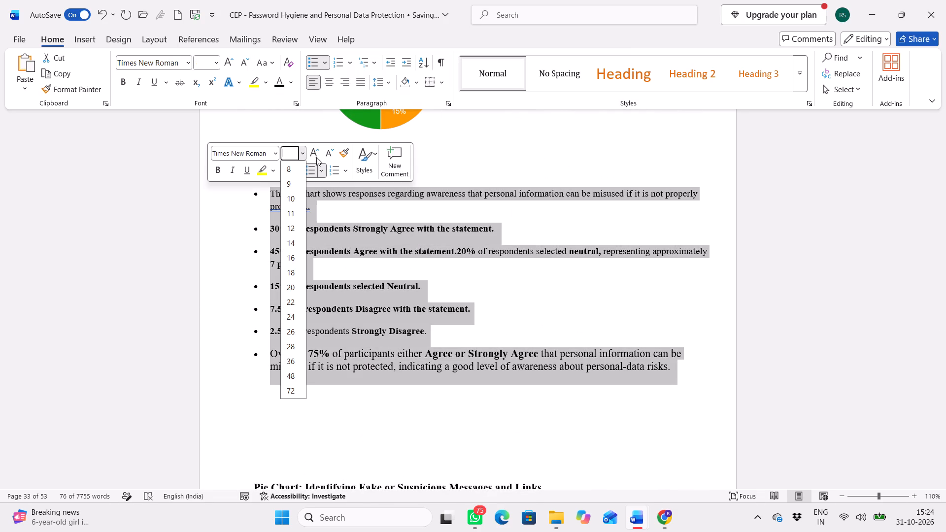
left_click(291, 226)
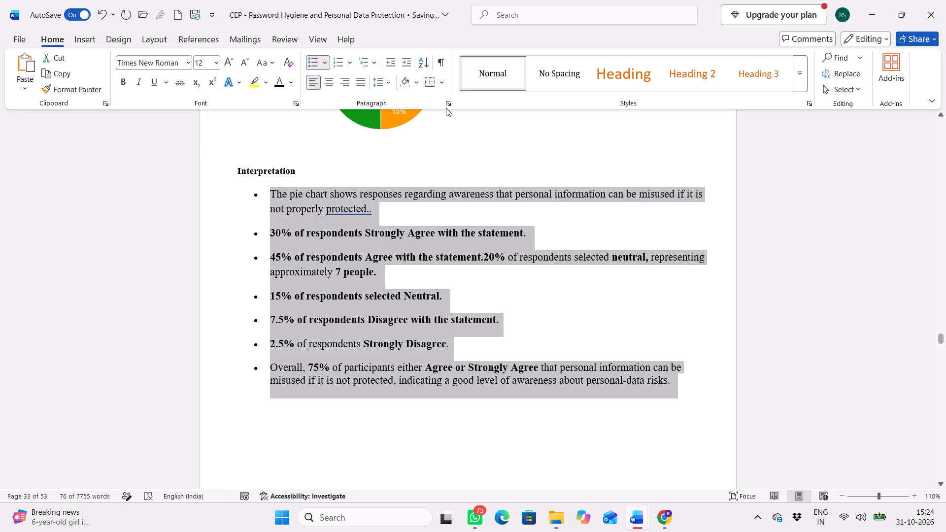
Give the selected bullets about personal information misuse 0 pt spacing before and after, with Multiple line spacing at 1.2.
left_click(448, 105)
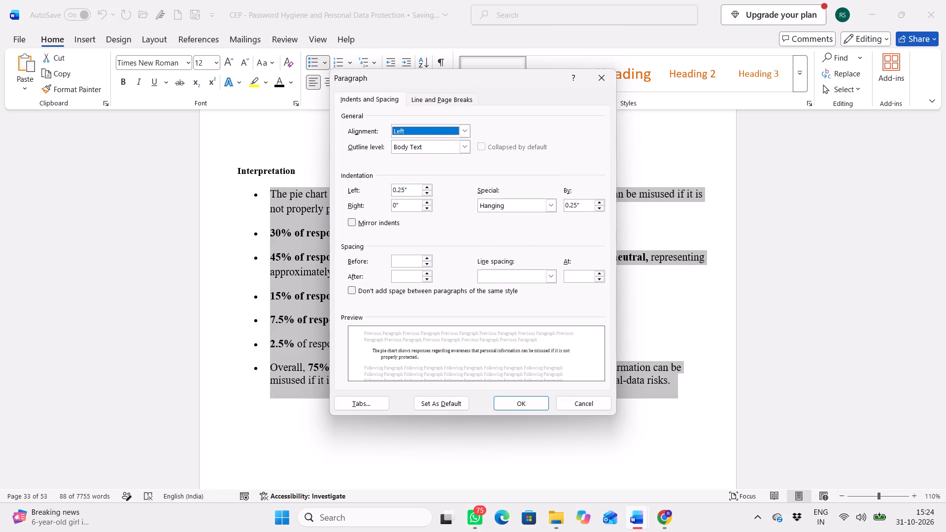
left_click(406, 260)
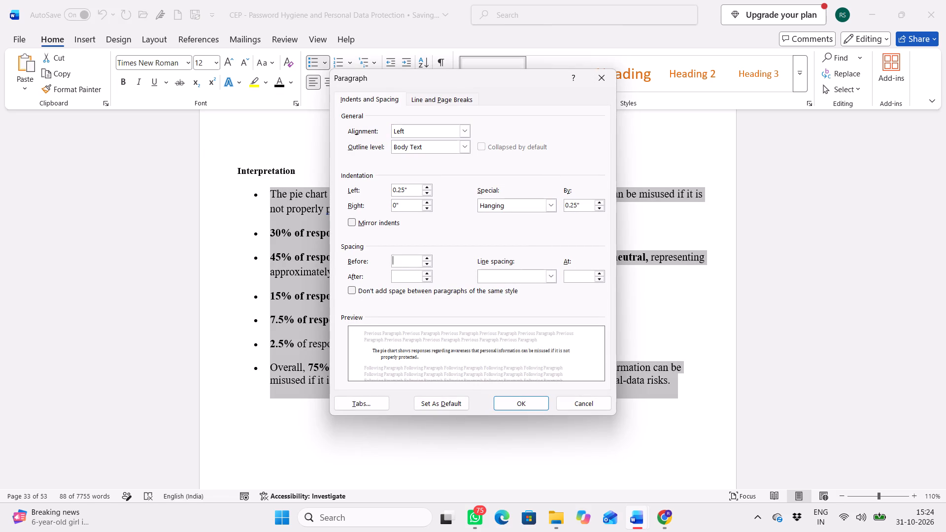
key("0")
left_click(405, 276)
key("0")
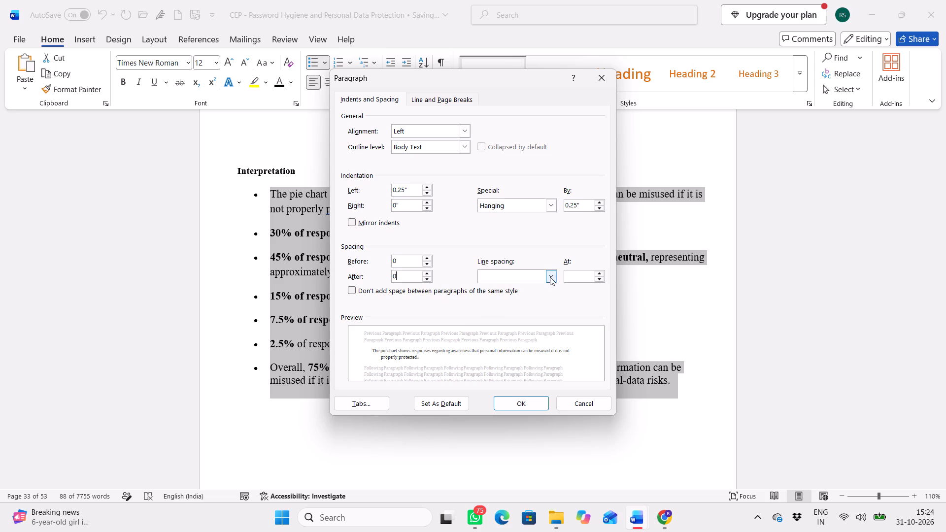
left_click(550, 277)
left_click(546, 328)
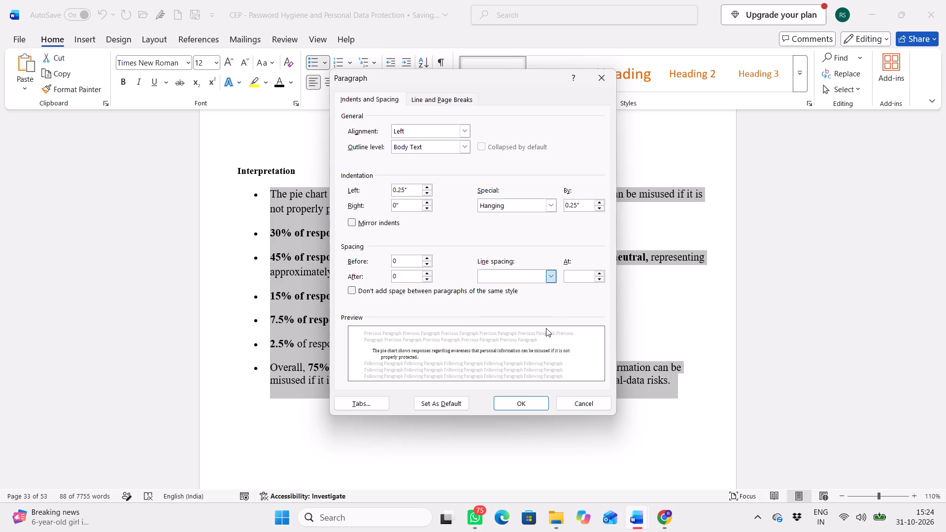
left_click(582, 274)
key("BackSpace")
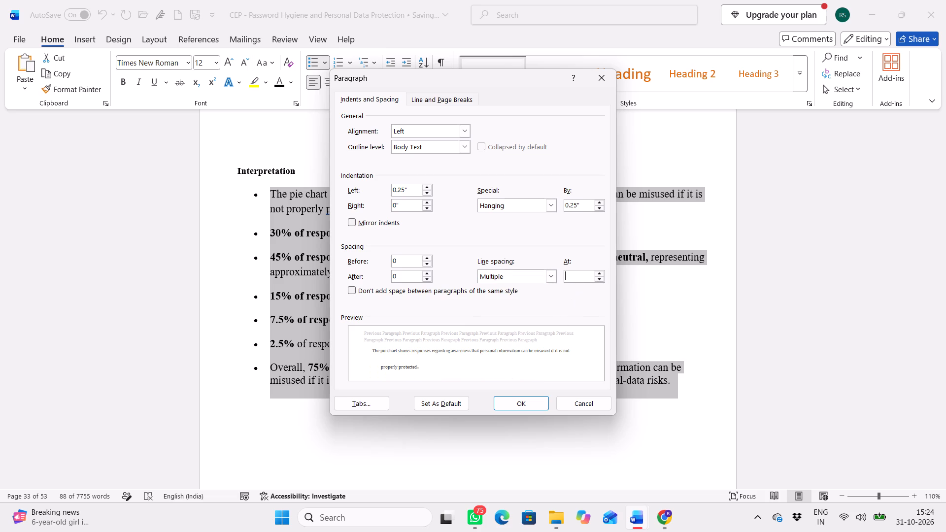
type("1.")
key("2")
left_click(526, 404)
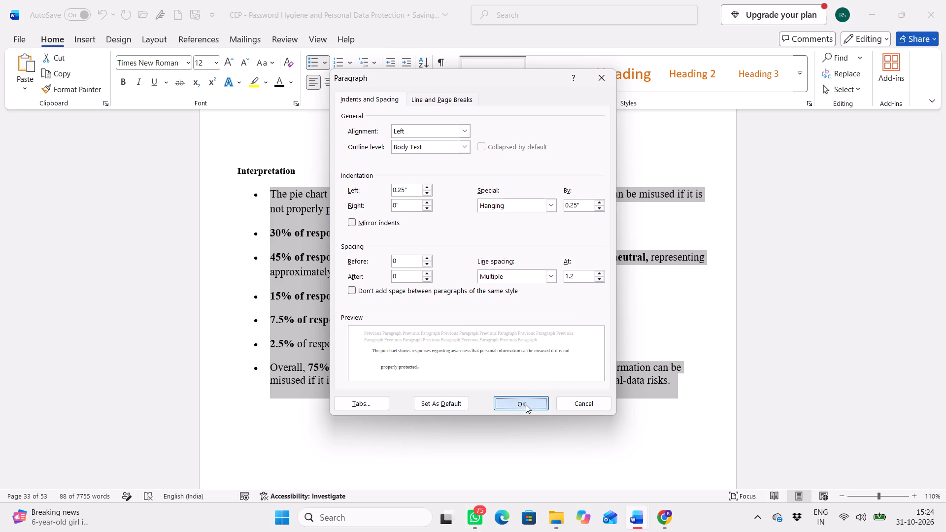
Set the spacing after paragraphs to 0 pt for the question 11 interpretation bullets about identifying fake or suspicious messages or links.
scroll(474, 389, "down", 1)
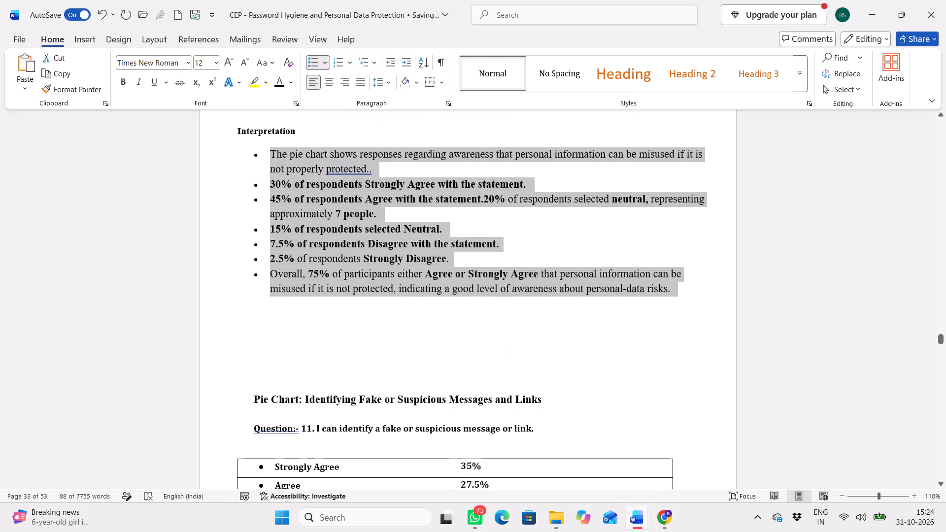
scroll(474, 389, "down", 3)
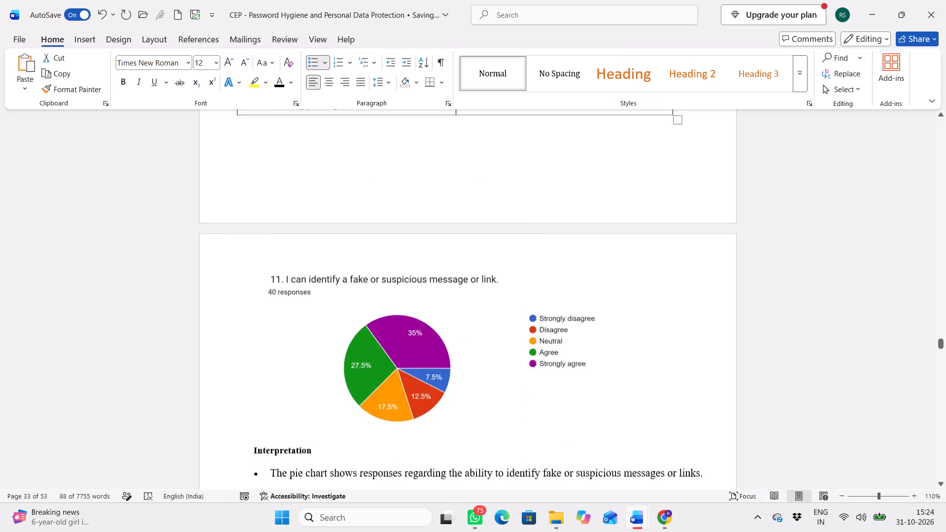
scroll(474, 389, "down", 2)
scroll(474, 384, "up", 1)
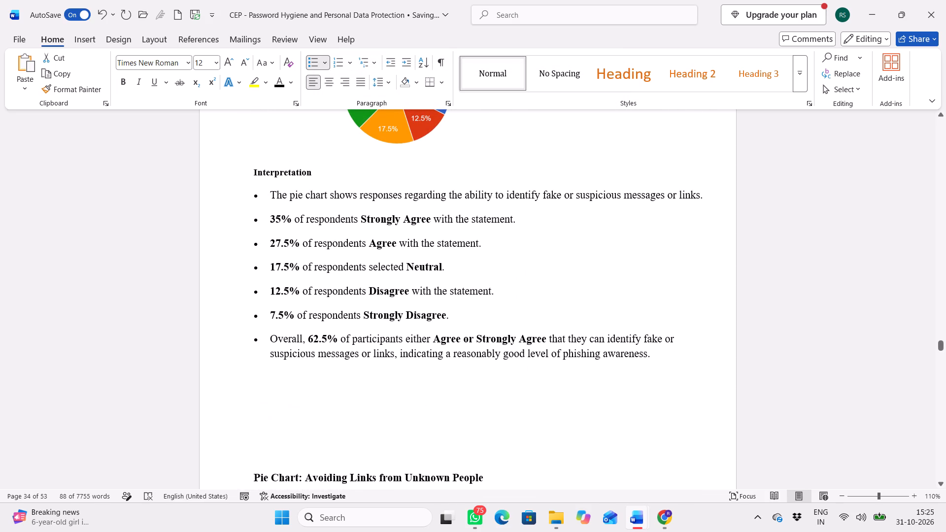
left_click_drag(667, 357, 328, 233)
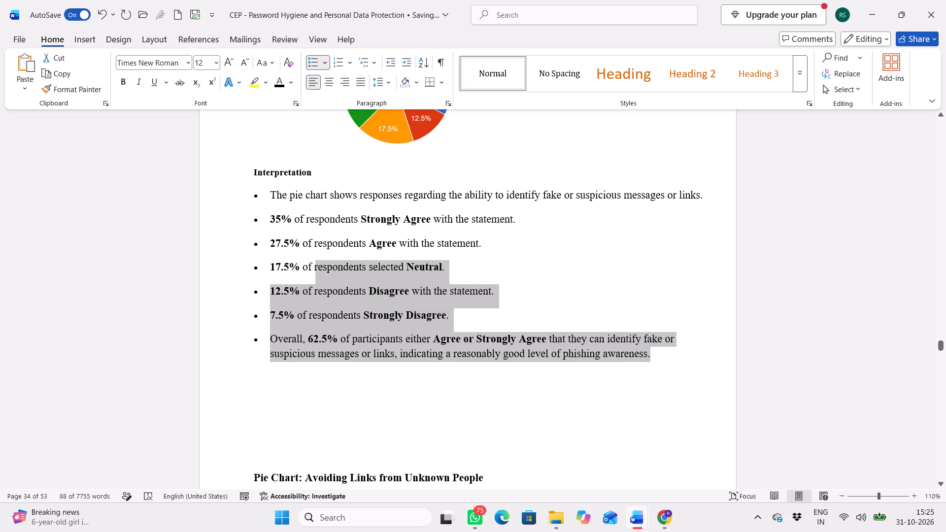
left_click_drag(328, 233, 219, 201)
scroll(219, 201, "down", 1)
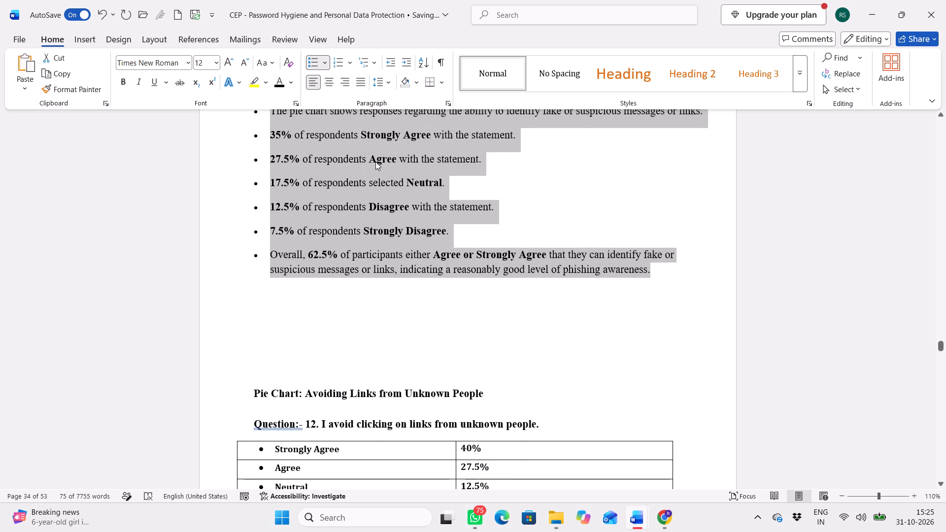
right_click(377, 160)
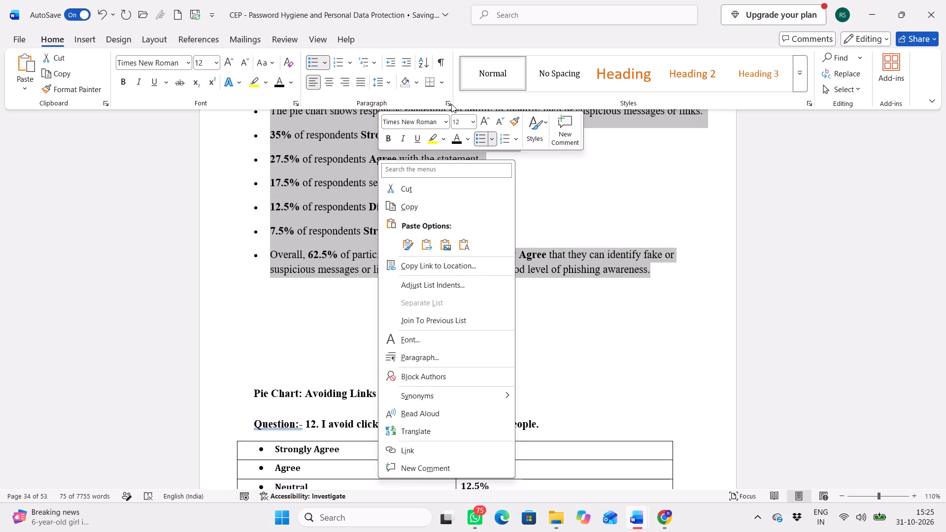
left_click(451, 104)
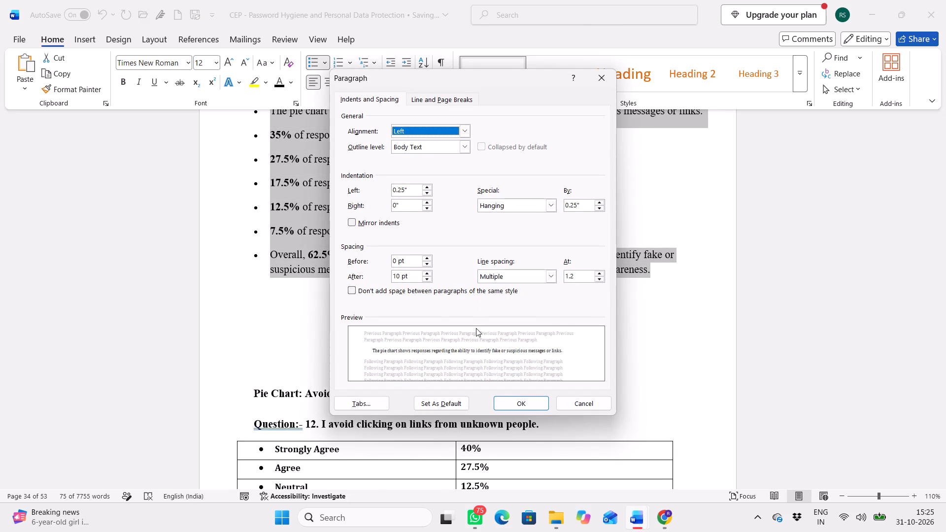
left_click(397, 277)
key("BackSpace")
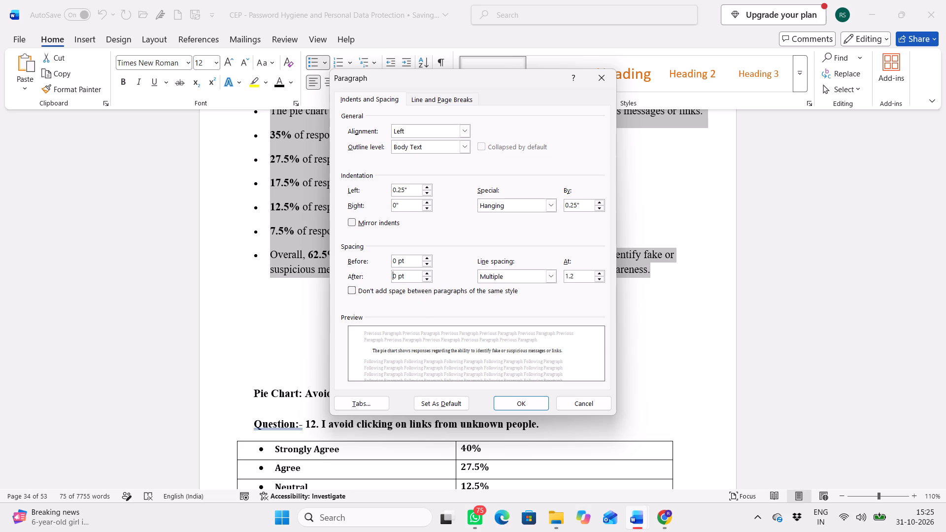
left_click(541, 405)
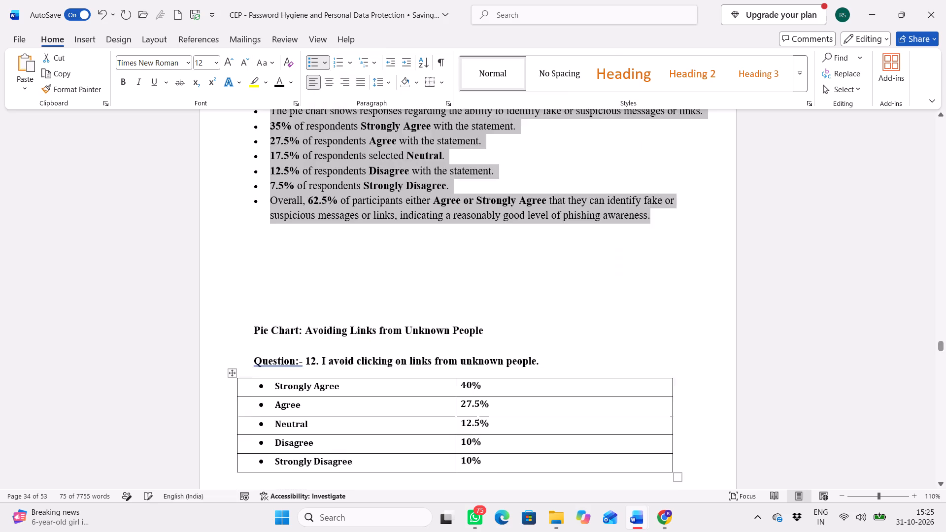
Open the paragraph settings for the question 12 interpretation bullets about avoiding links from unknown people.
scroll(541, 405, "down", 5)
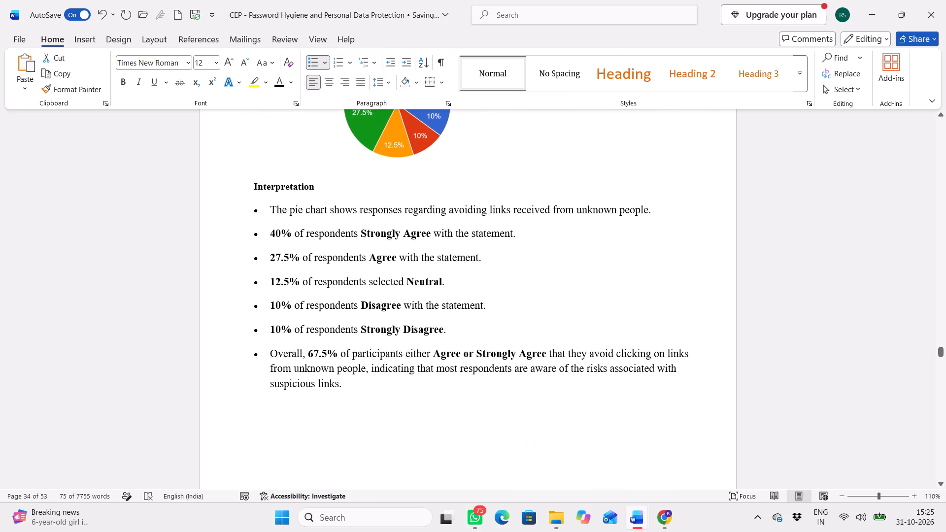
left_click_drag(349, 394, 268, 214)
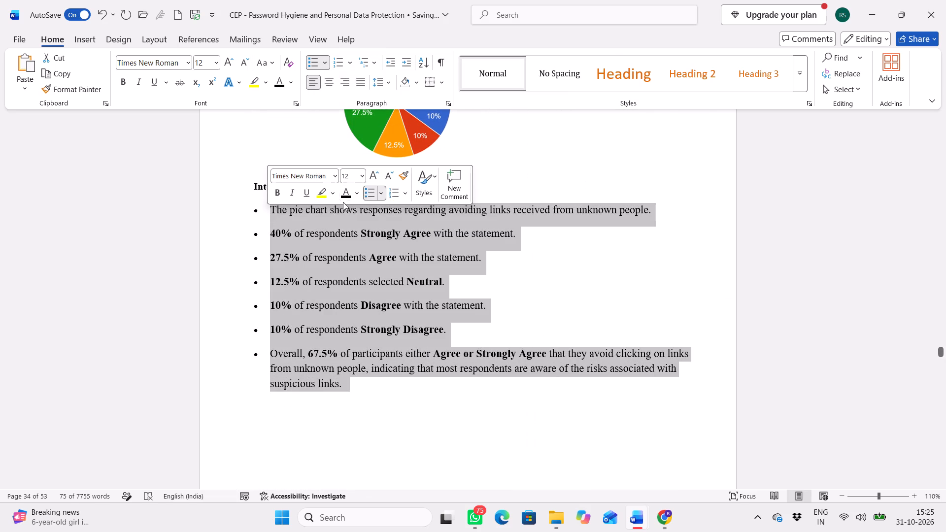
left_click(452, 103)
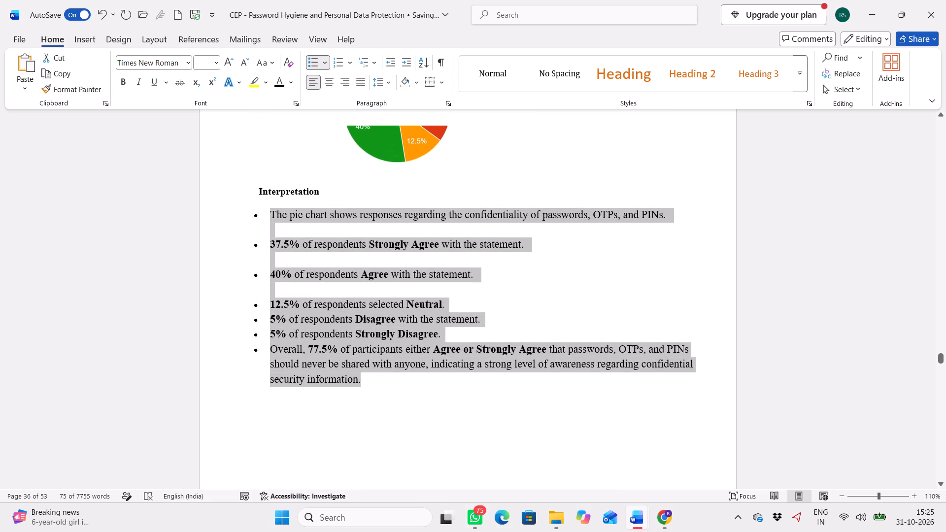
Turn off "Don't add space between paragraphs of the same style" for the interpretation bullets about confidentiality of passwords, OTPs, and PINs.
left_click_drag(376, 383, 276, 214)
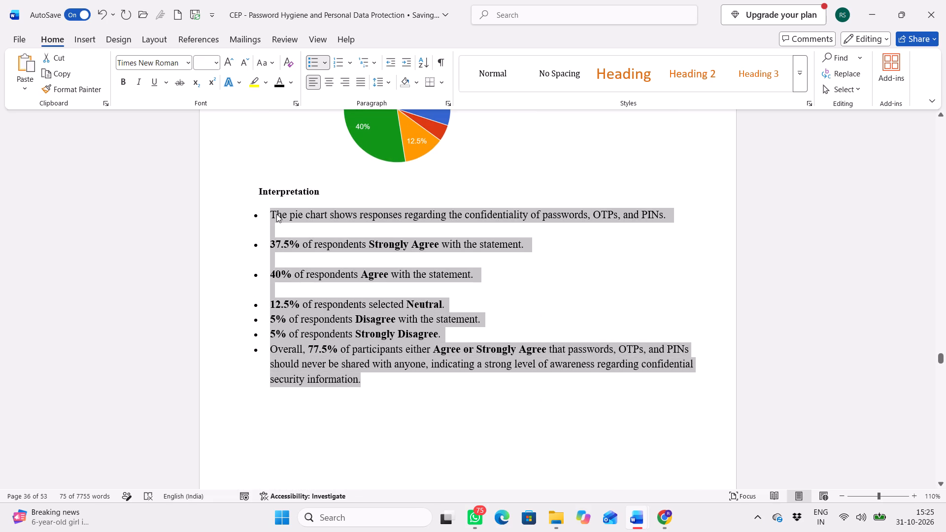
left_click(447, 104)
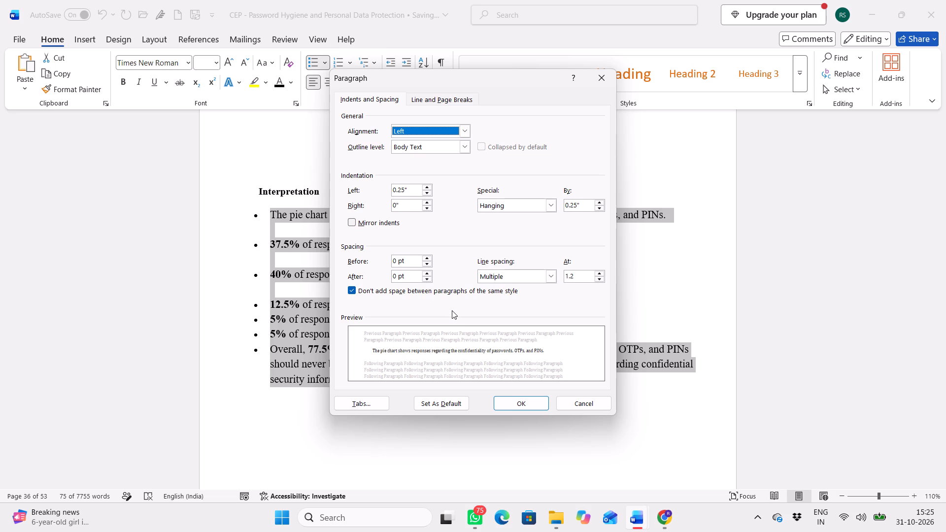
left_click(351, 292)
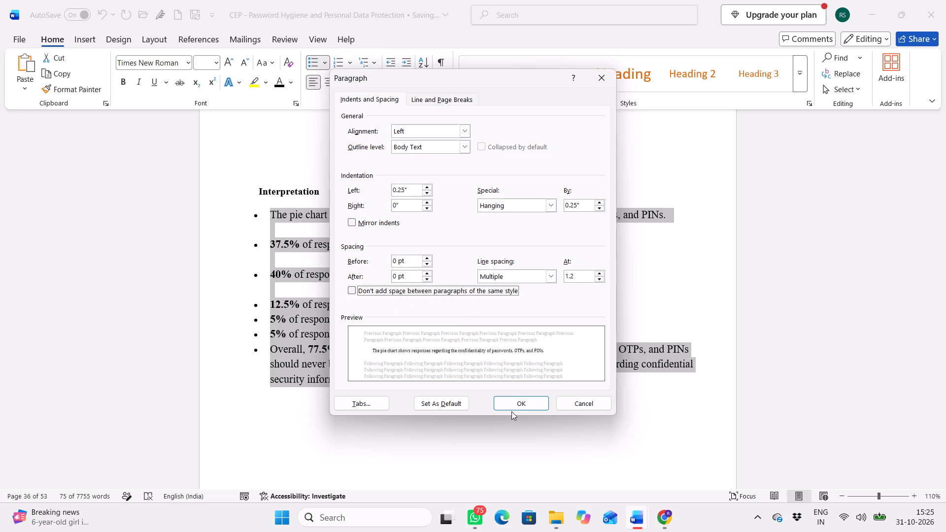
left_click(511, 411)
left_click(512, 406)
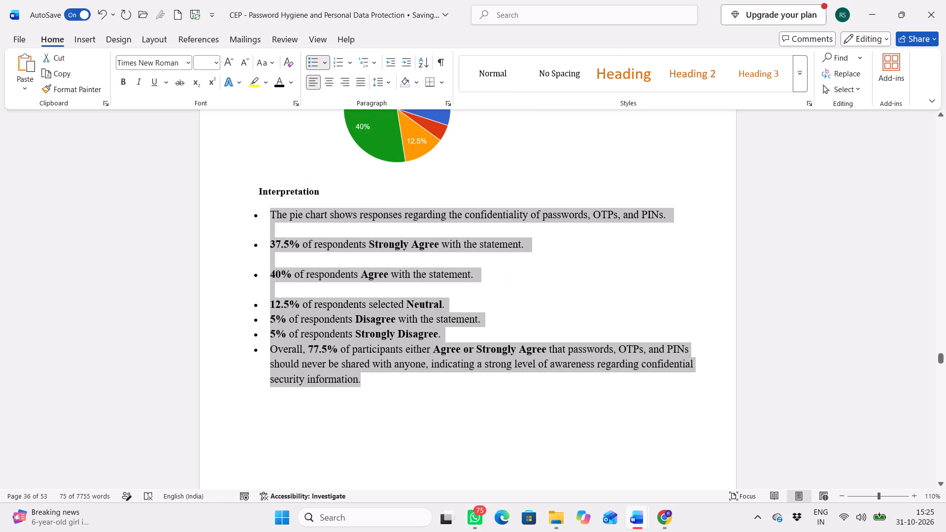
Open the paragraph settings for all the interpretation bullets about confidentiality of passwords, OTPs, and PINs.
left_click_drag(396, 385, 270, 233)
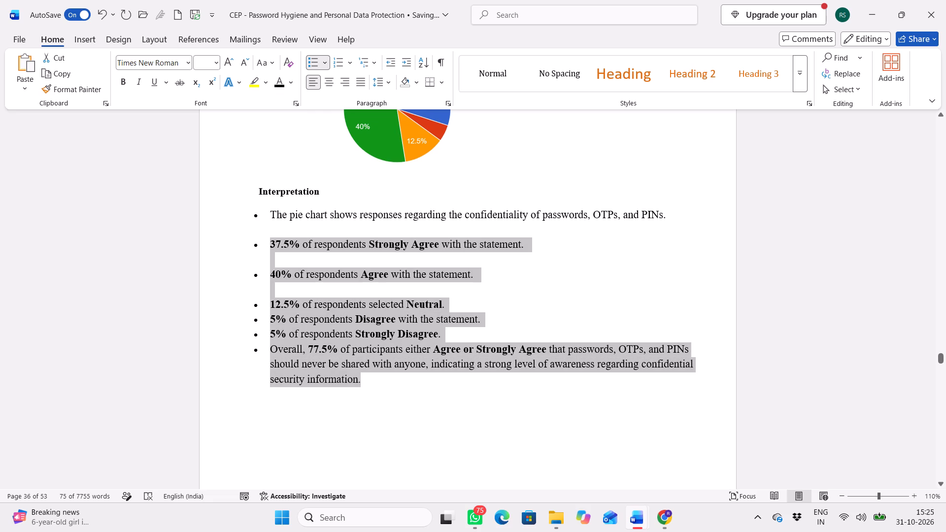
left_click_drag(270, 233, 263, 209)
left_click(447, 106)
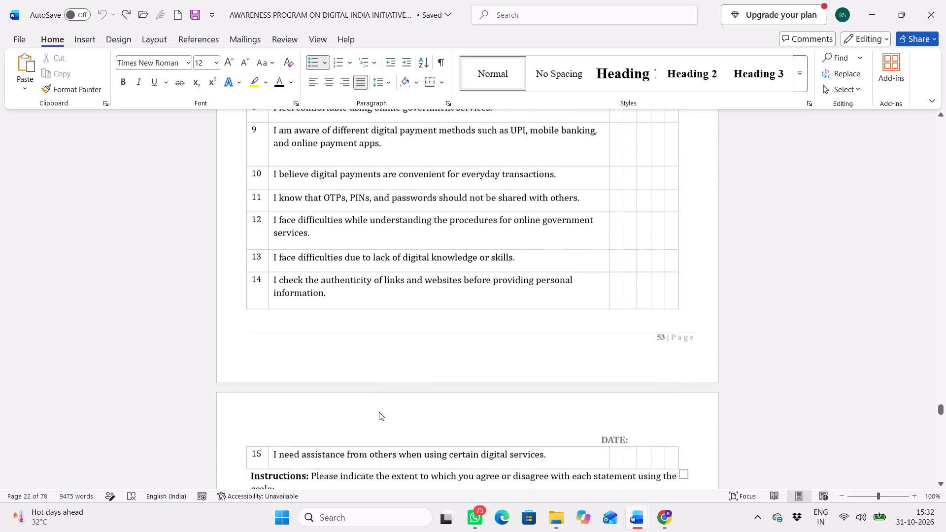
scroll(379, 412, "down", 2)
scroll(379, 412, "up", 1)
scroll(379, 412, "down", 3)
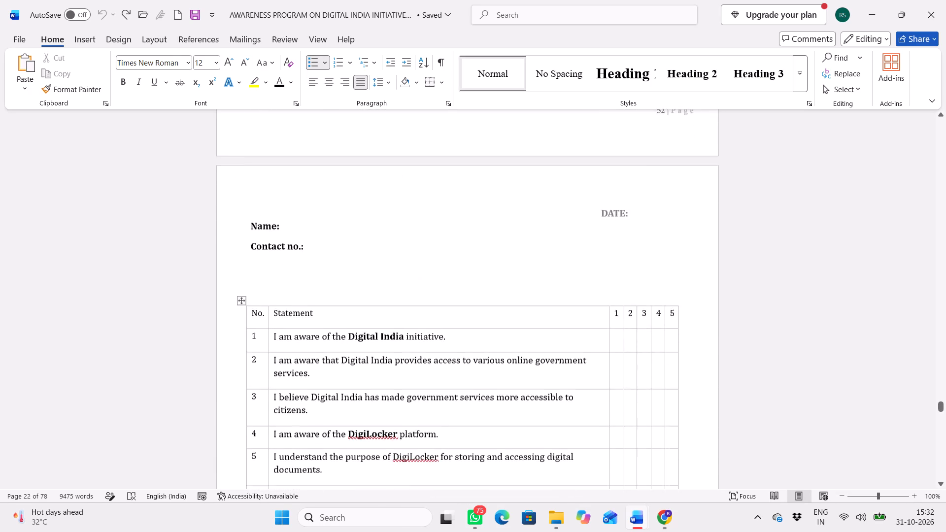
scroll(379, 412, "down", 1)
scroll(379, 412, "down", 20)
scroll(379, 412, "down", 11)
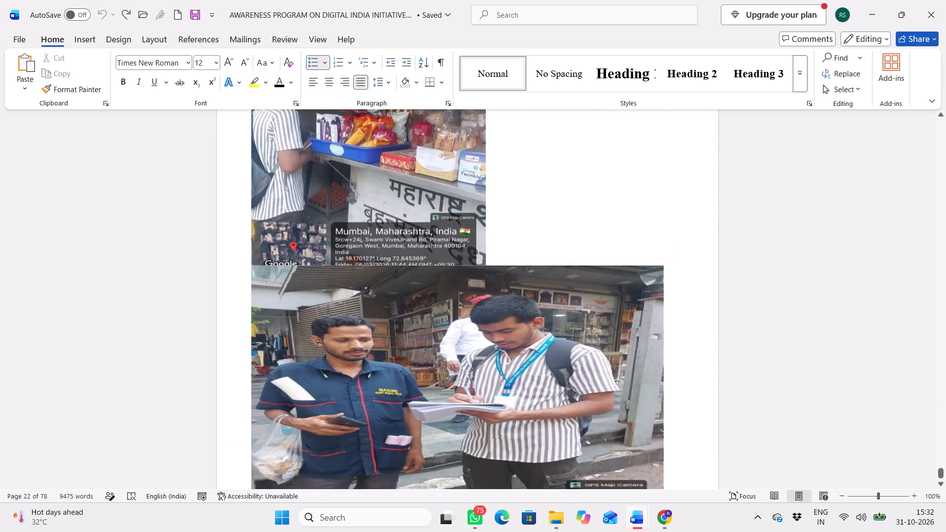
scroll(379, 412, "down", 4)
scroll(379, 412, "up", 10)
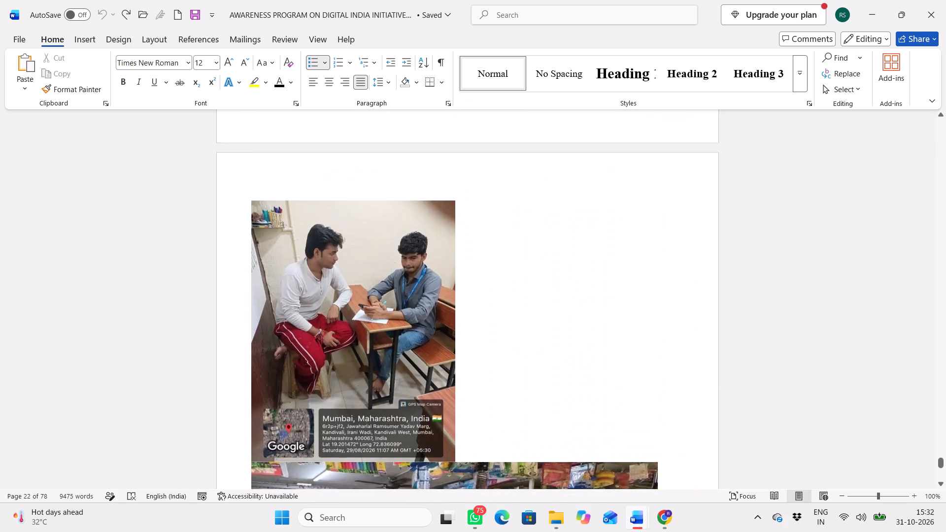
scroll(379, 412, "right", 1)
scroll(379, 412, "up", 1)
scroll(379, 412, "down", 3)
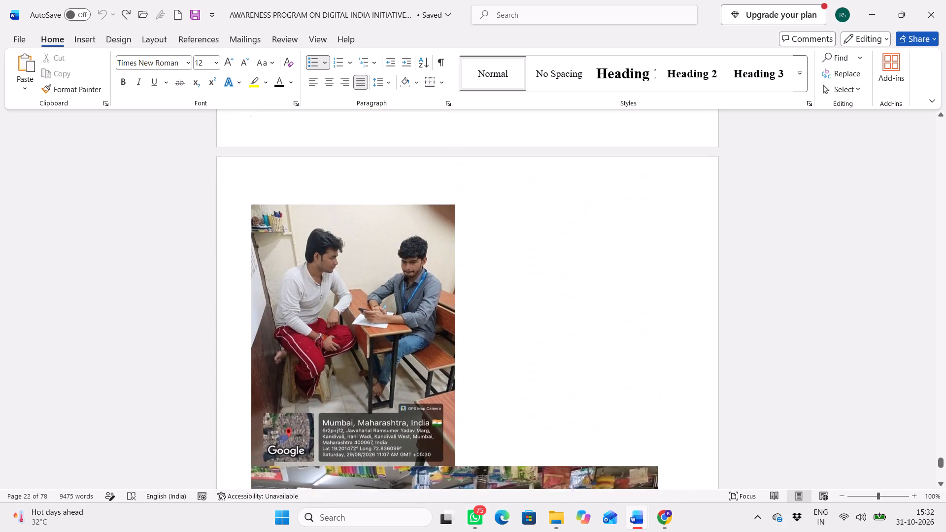
scroll(379, 412, "down", 1)
scroll(379, 412, "right", 1)
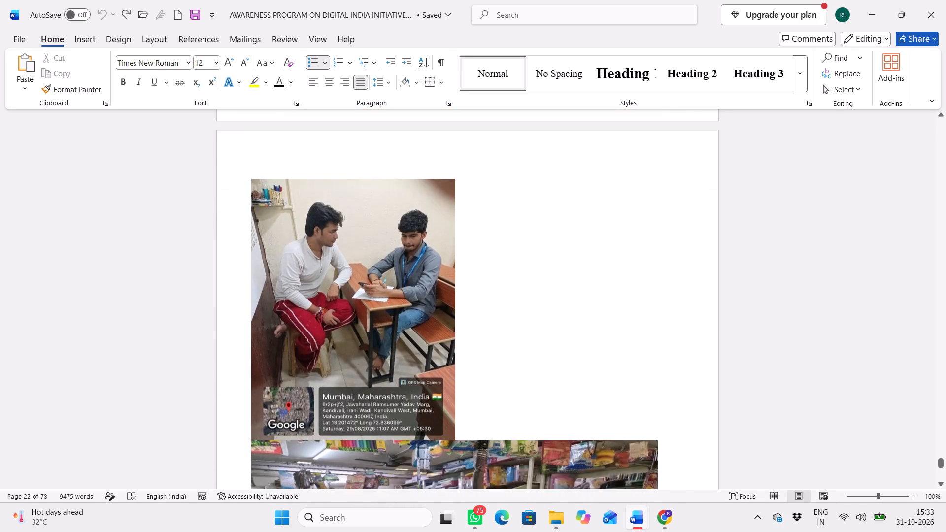
scroll(379, 412, "right", 1)
scroll(379, 412, "down", 2)
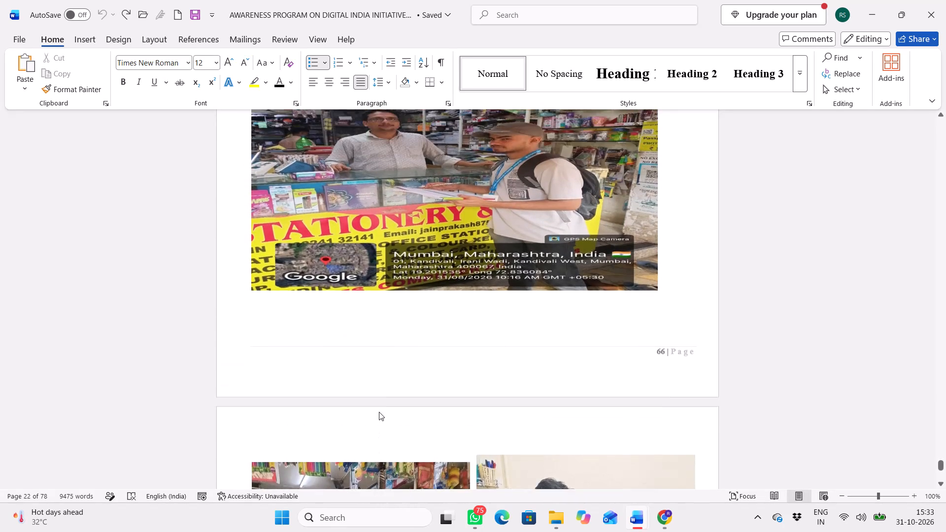
scroll(379, 412, "down", 3)
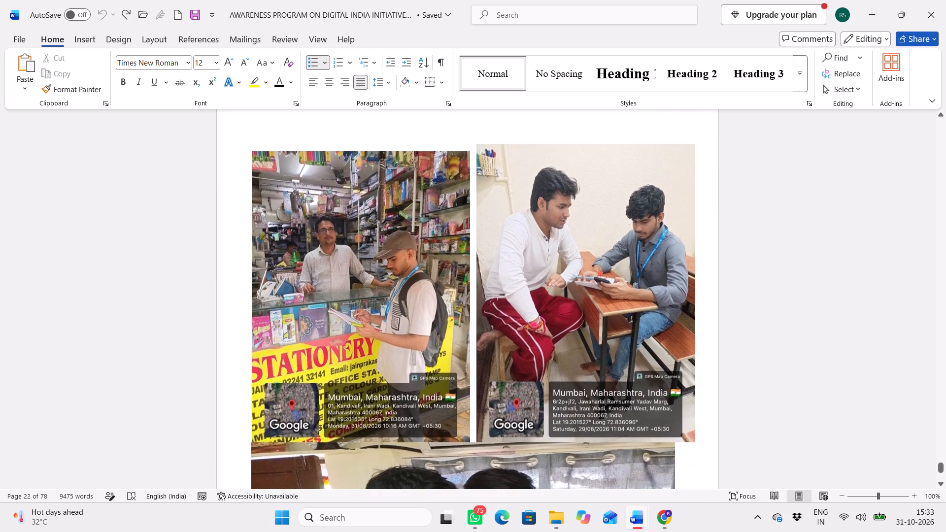
scroll(379, 412, "down", 2)
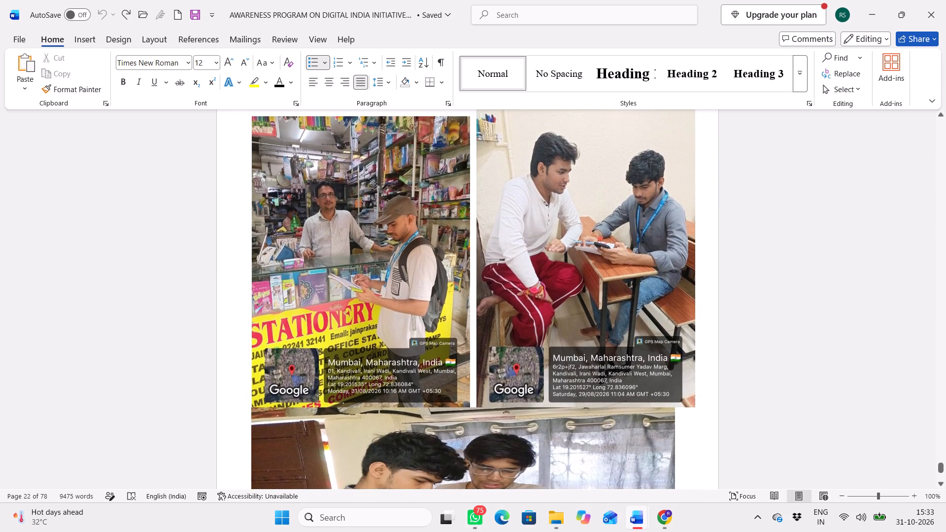
scroll(379, 412, "down", 5)
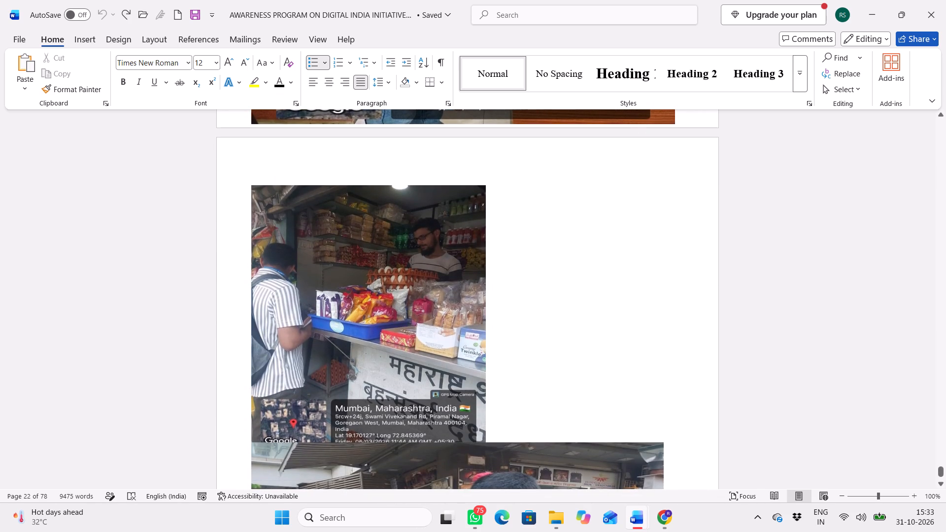
scroll(379, 412, "down", 3)
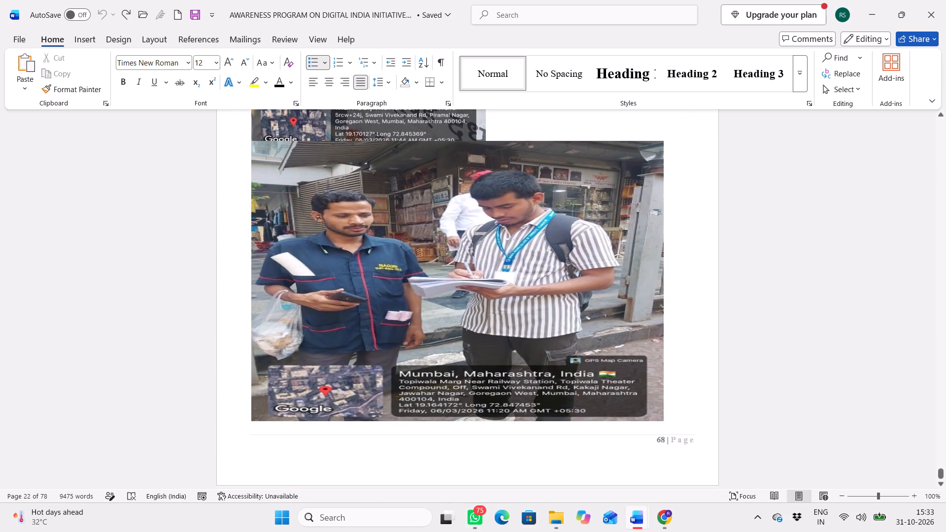
scroll(379, 412, "down", 3)
scroll(379, 412, "up", 2)
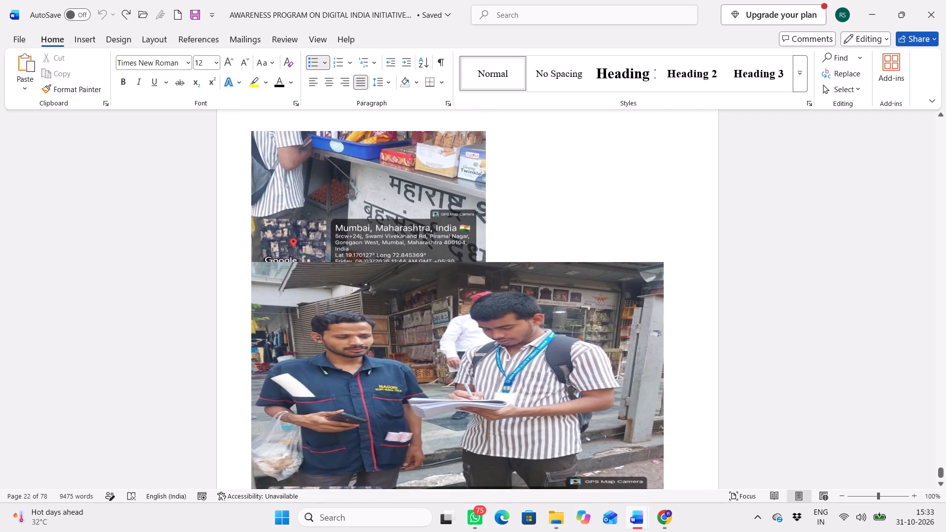
scroll(379, 412, "up", 6)
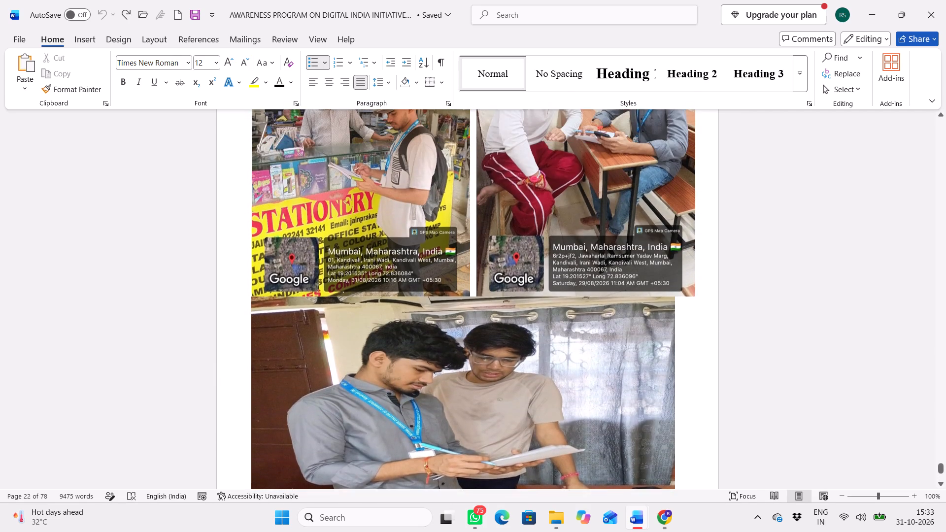
scroll(379, 412, "up", 4)
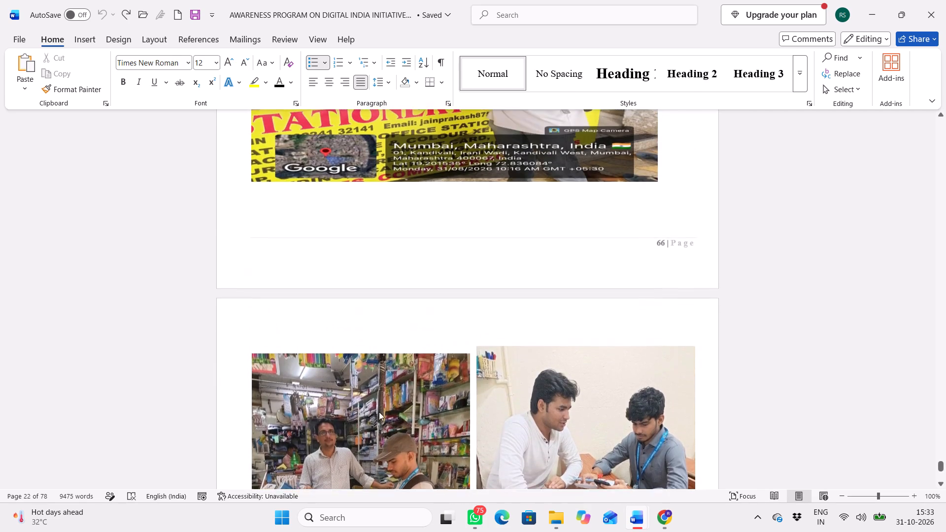
scroll(379, 412, "up", 6)
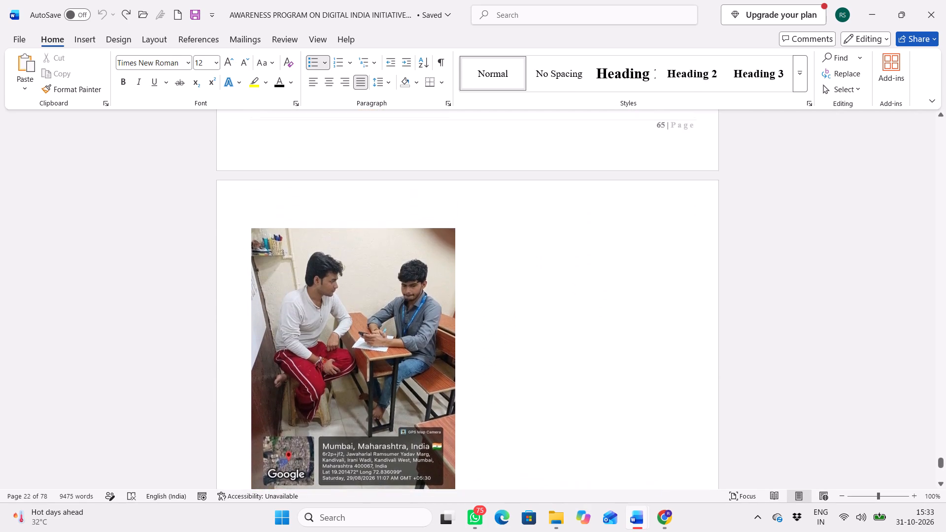
scroll(379, 412, "up", 4)
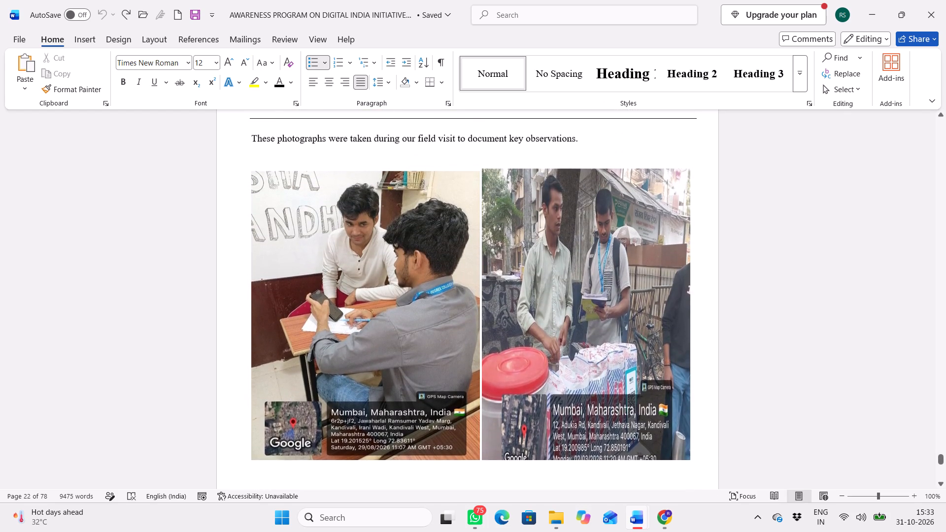
scroll(379, 412, "up", 5)
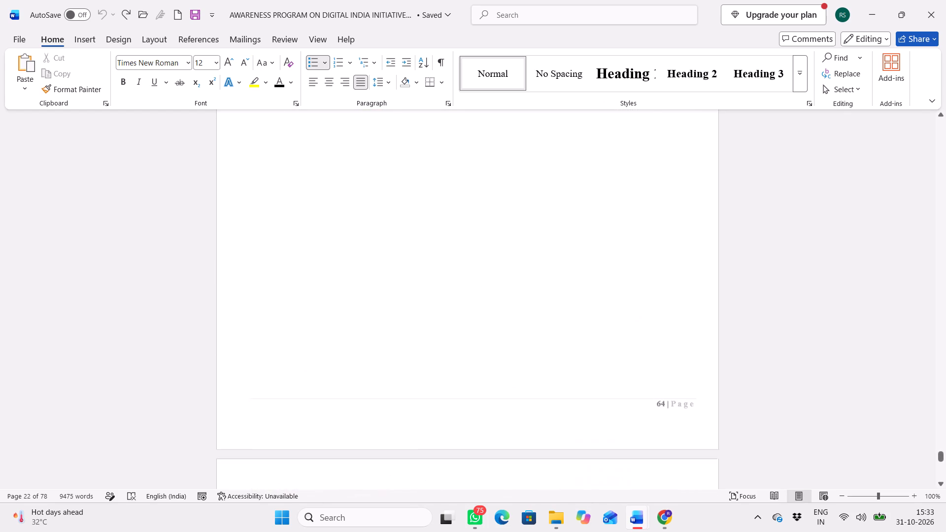
Examine the blank questionnaire forms with their 15 statements and rating-scale instructions in the Digital India report.
scroll(379, 412, "up", 6)
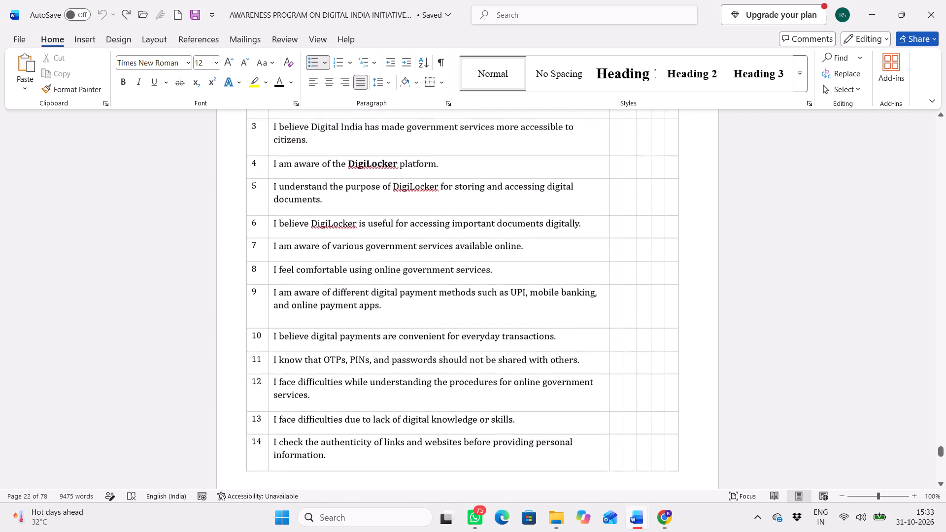
scroll(379, 412, "up", 5)
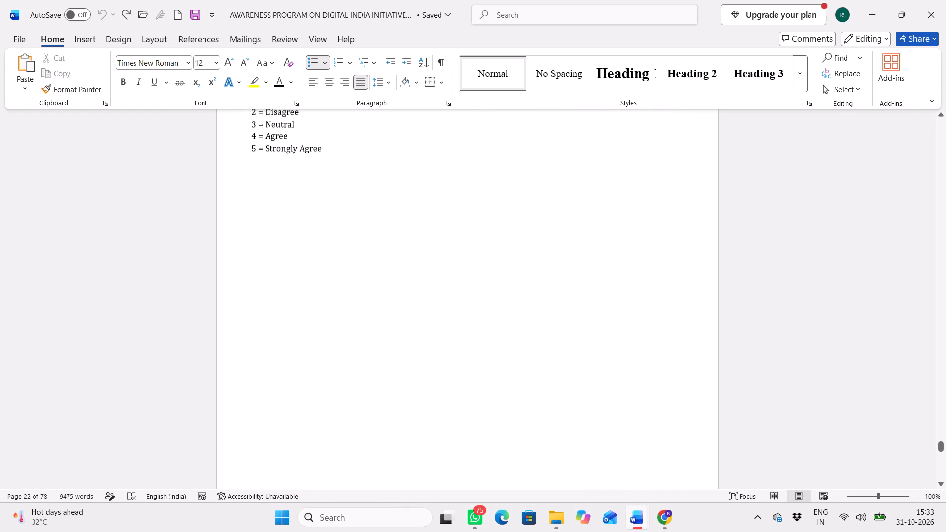
scroll(379, 412, "down", 5)
scroll(379, 412, "up", 3)
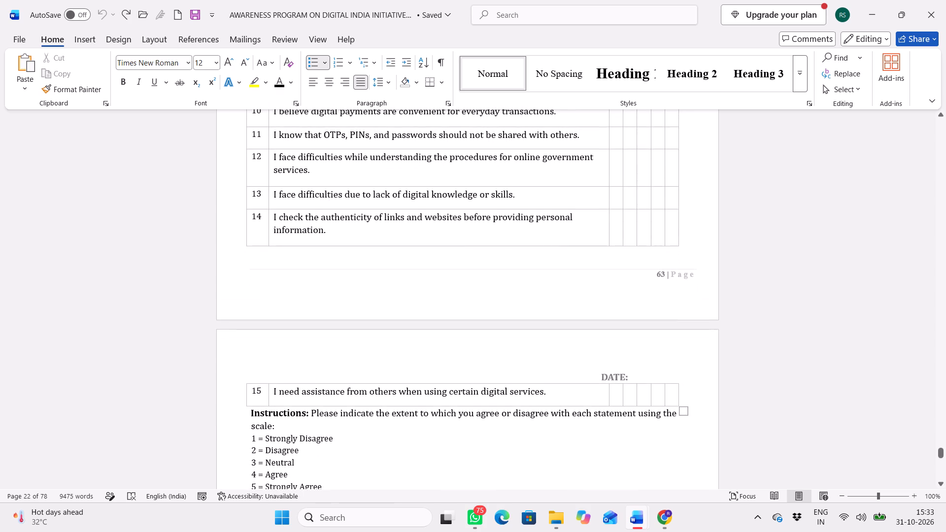
scroll(379, 412, "up", 4)
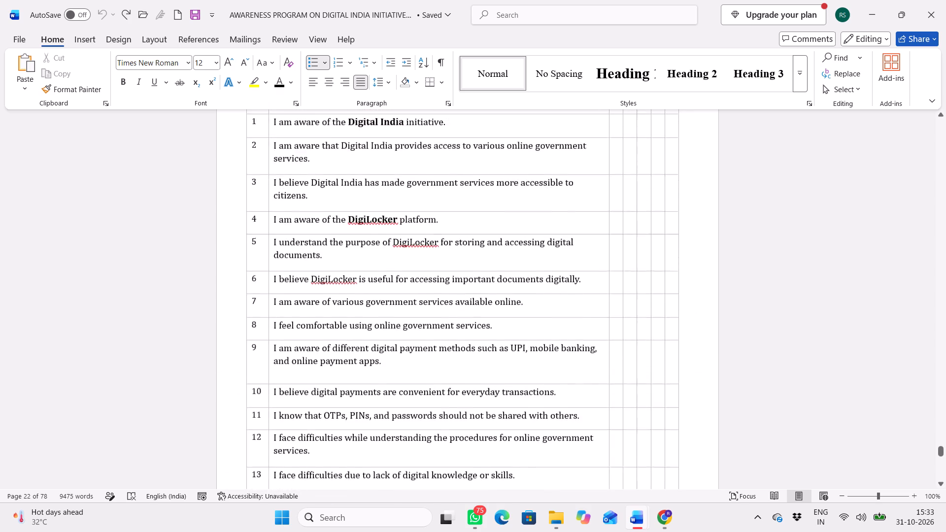
scroll(379, 412, "up", 6)
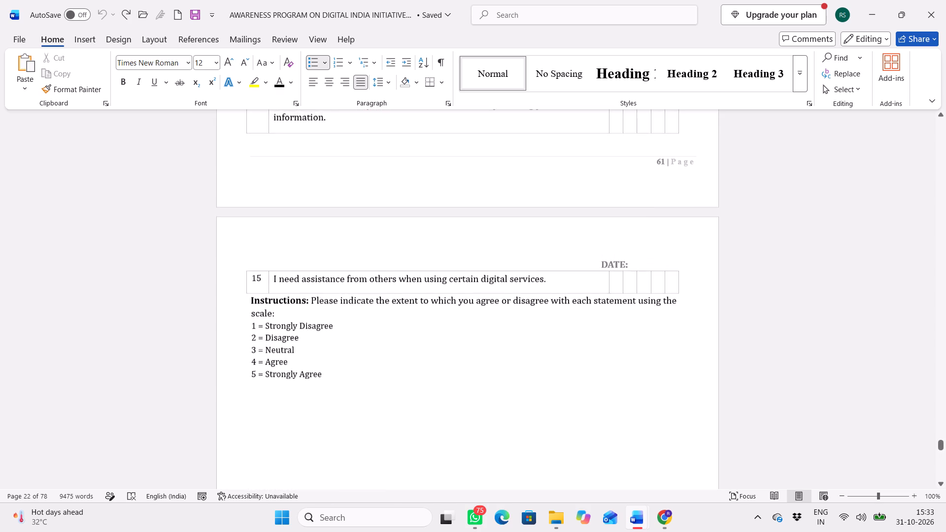
scroll(379, 412, "up", 1)
scroll(379, 412, "down", 1)
scroll(379, 412, "up", 10)
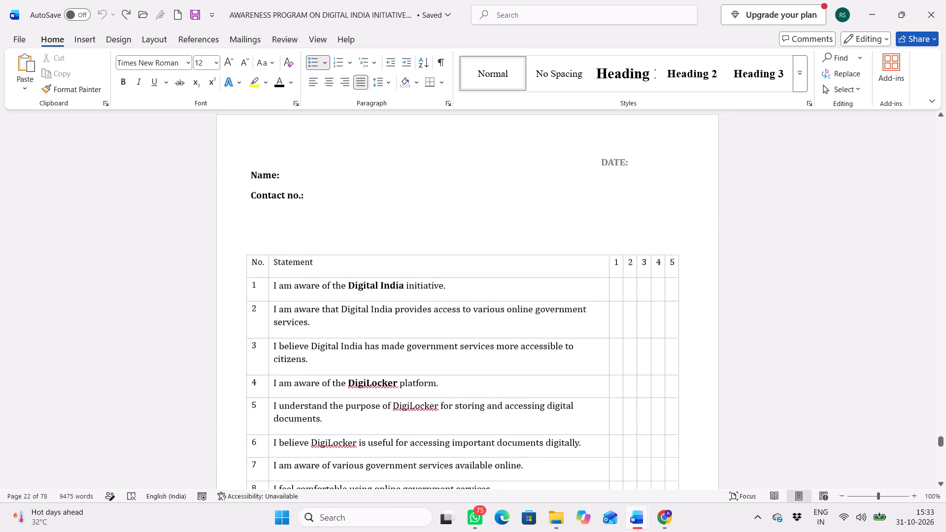
scroll(379, 412, "up", 7)
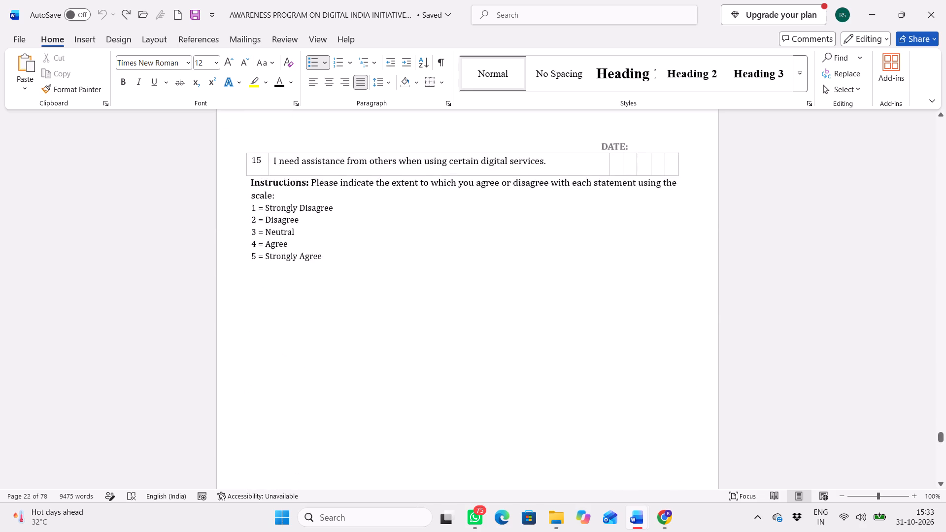
scroll(379, 412, "up", 7)
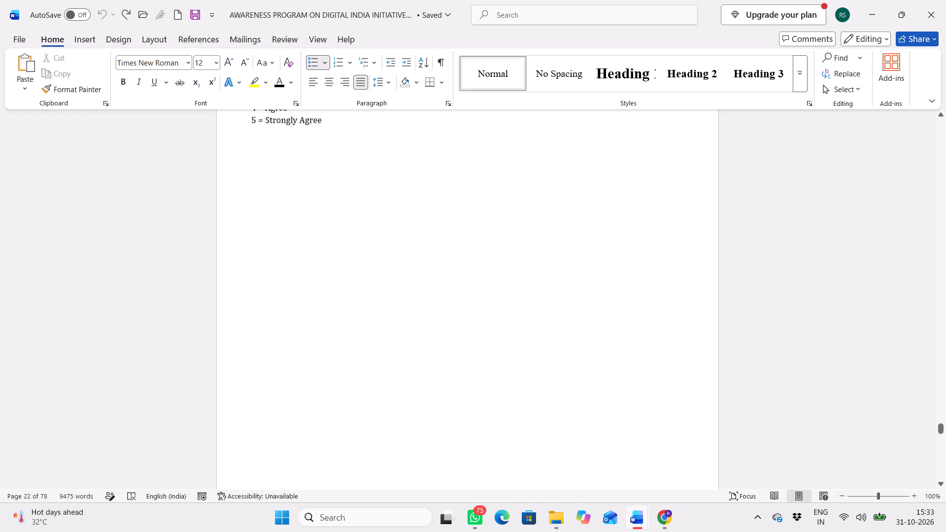
scroll(379, 412, "up", 7)
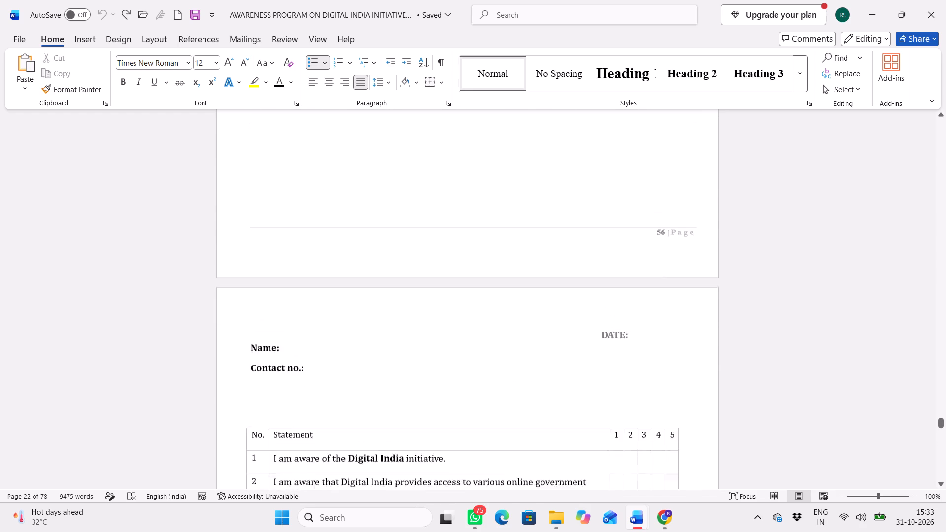
scroll(379, 412, "up", 7)
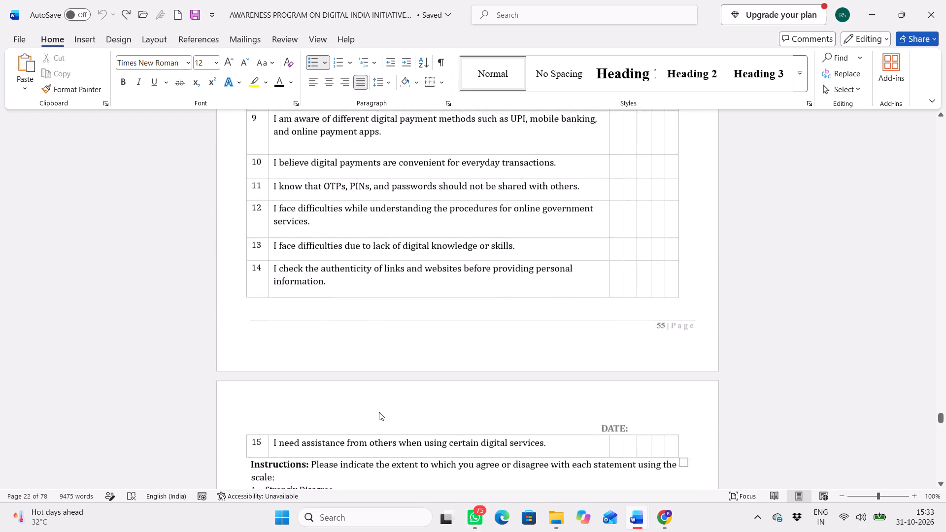
scroll(379, 412, "up", 7)
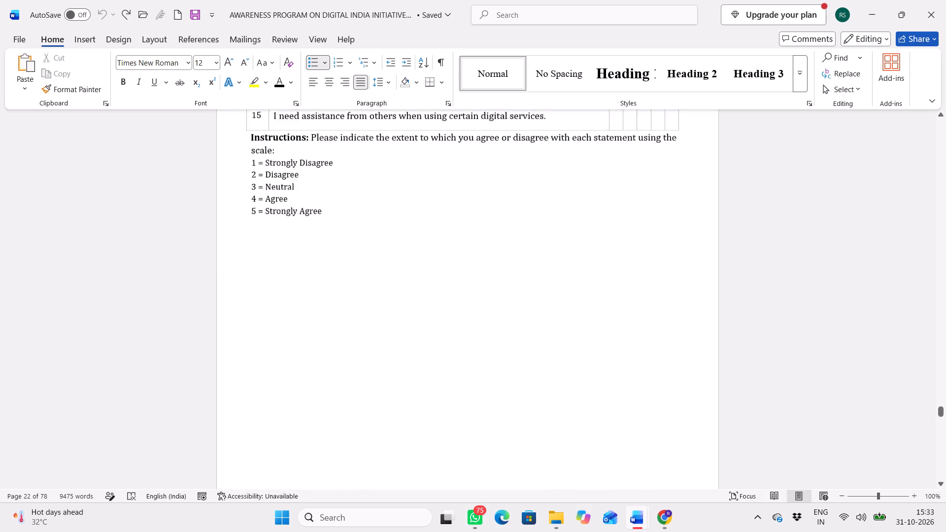
scroll(379, 412, "up", 7)
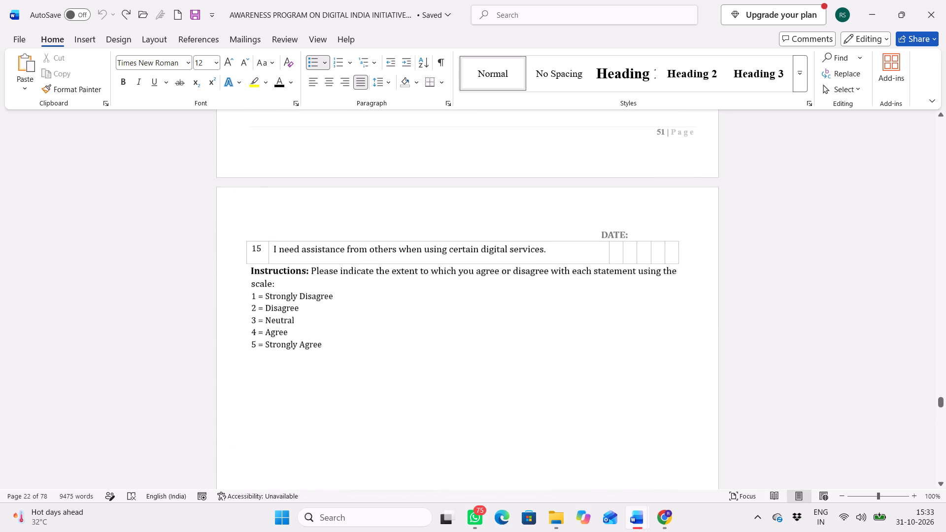
scroll(379, 412, "up", 11)
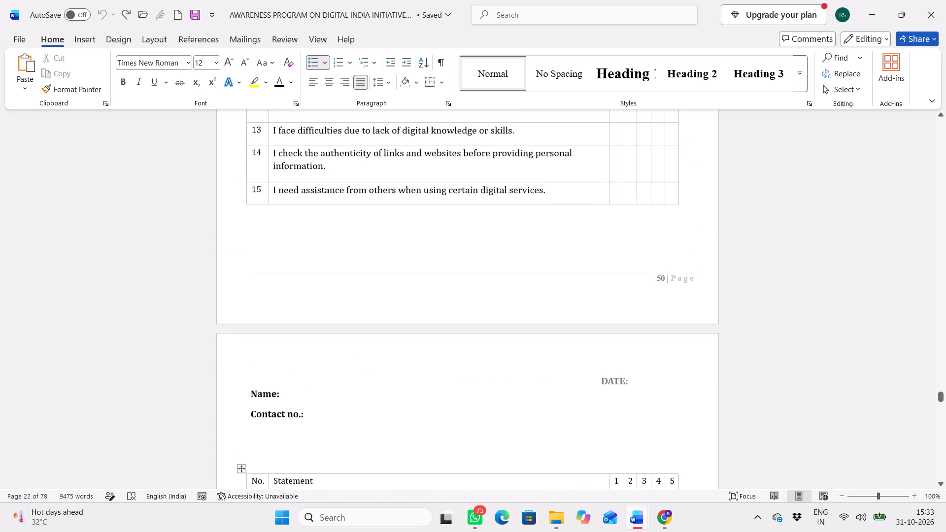
scroll(379, 412, "up", 11)
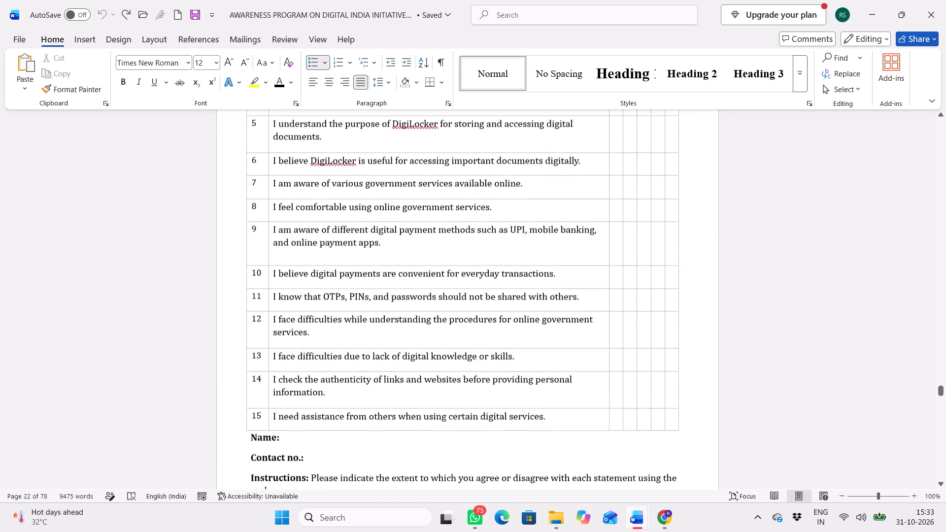
scroll(379, 412, "up", 8)
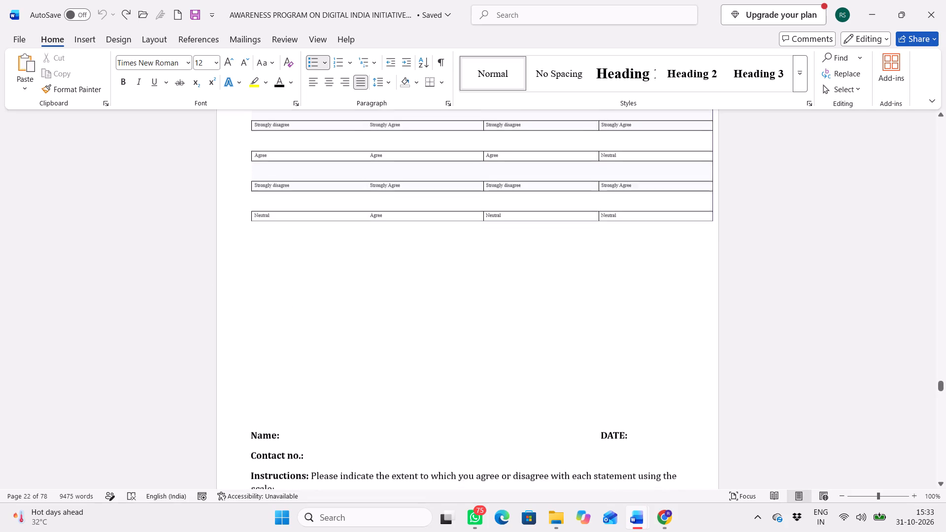
Review the Google form response tables for statements 1 to 15 in the Digital India report's Annexure D.
scroll(379, 412, "up", 3)
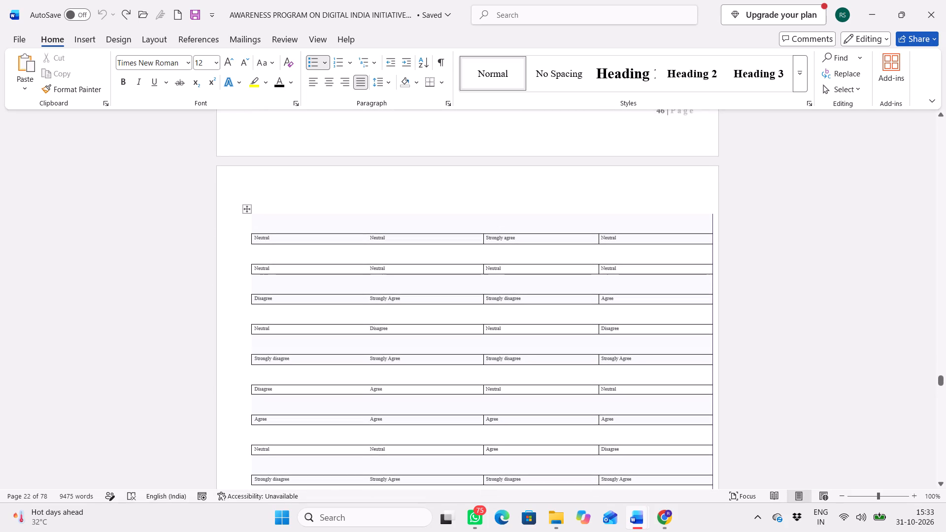
scroll(379, 412, "up", 3)
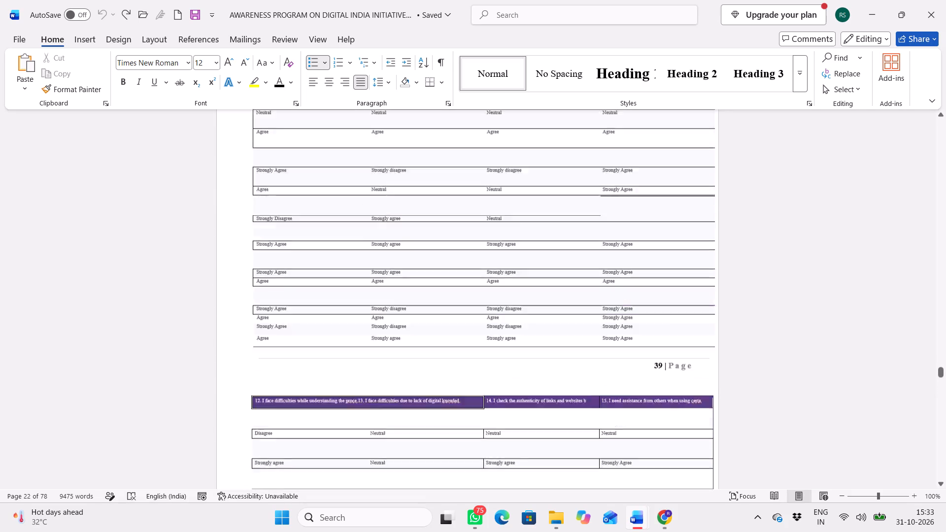
scroll(379, 412, "up", 6)
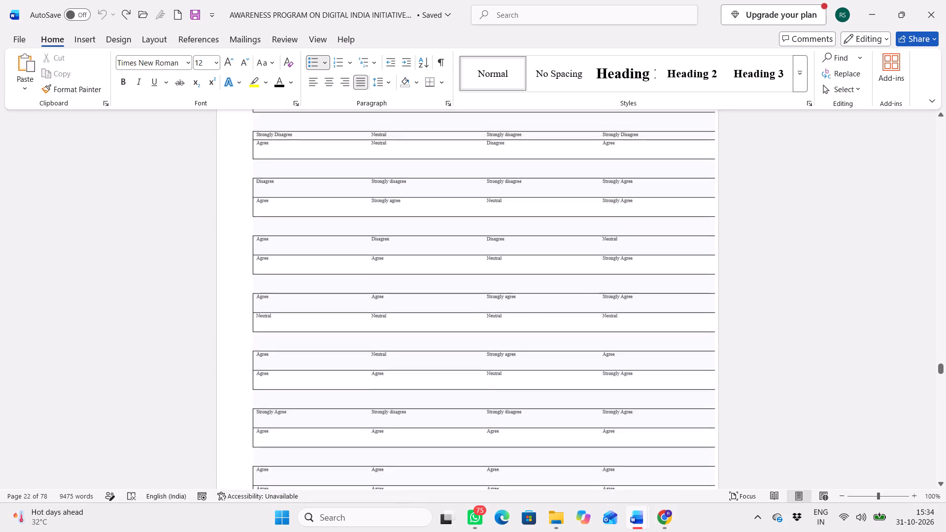
scroll(379, 412, "up", 3)
scroll(379, 412, "right", 1)
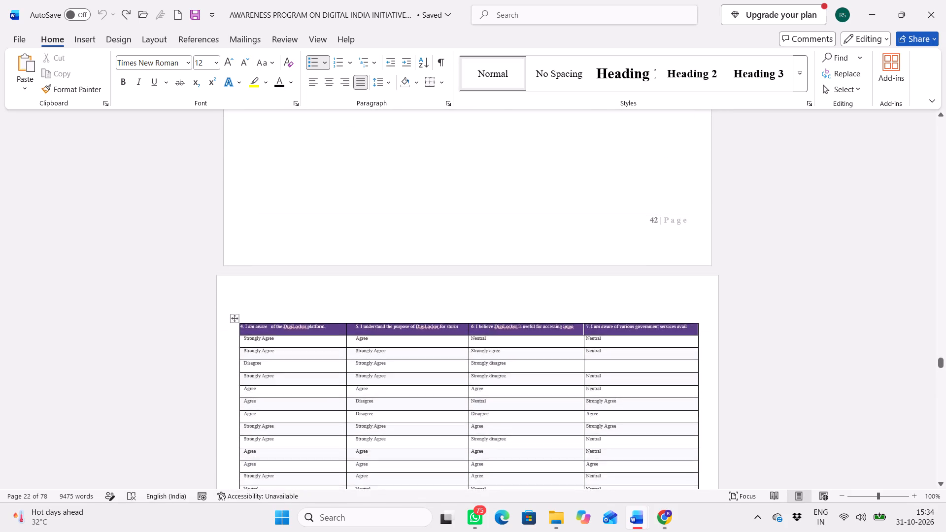
scroll(379, 412, "right", 1)
scroll(379, 412, "up", 5)
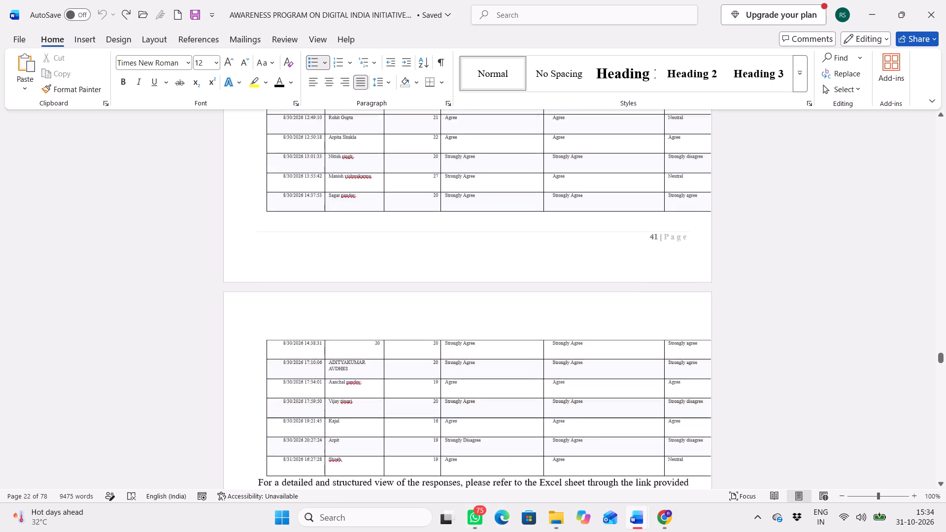
scroll(379, 412, "up", 4)
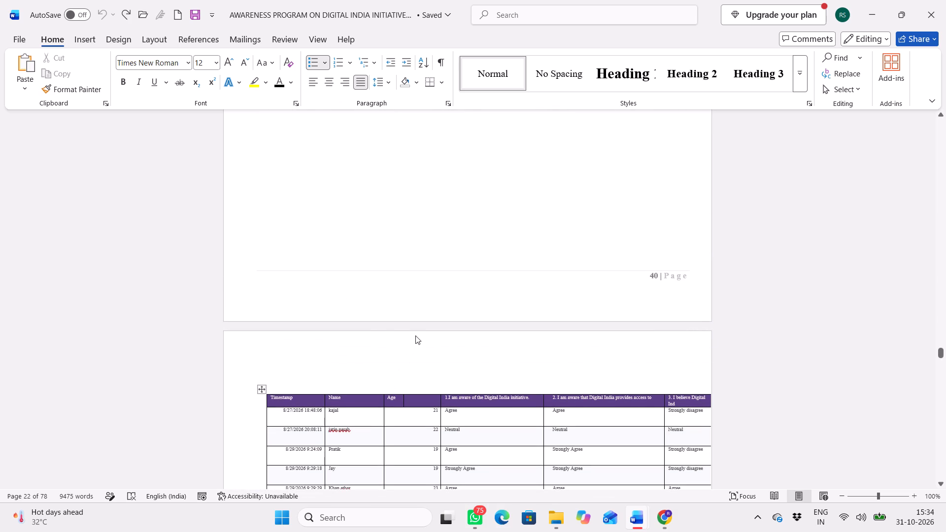
scroll(415, 335, "up", 3)
scroll(415, 335, "down", 2)
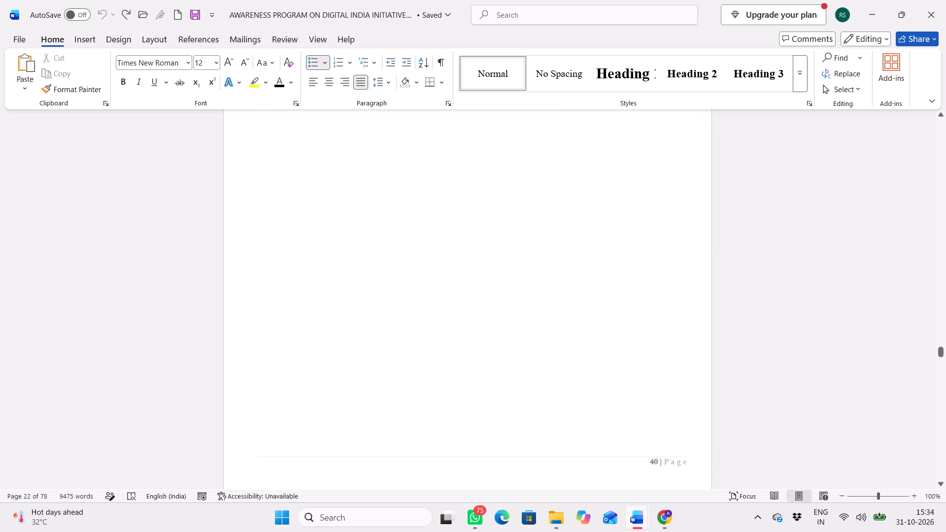
scroll(415, 335, "down", 3)
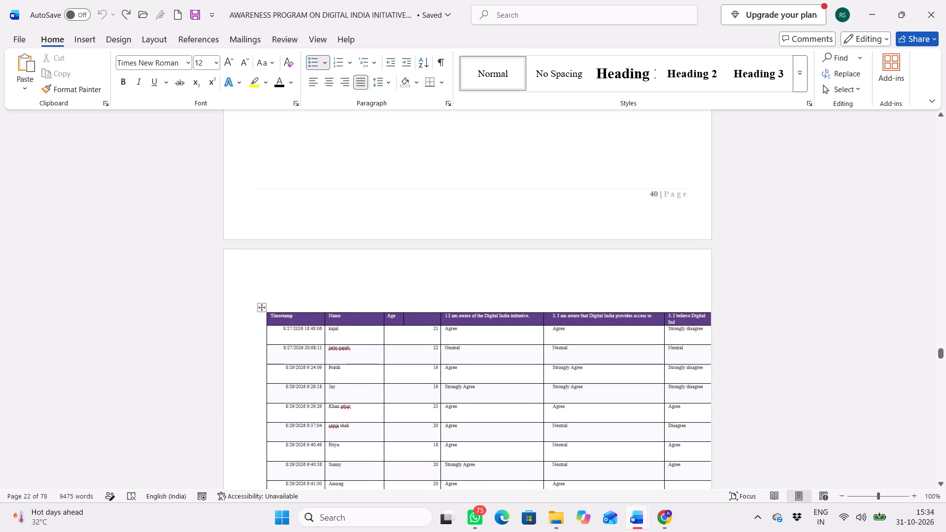
scroll(415, 335, "down", 3)
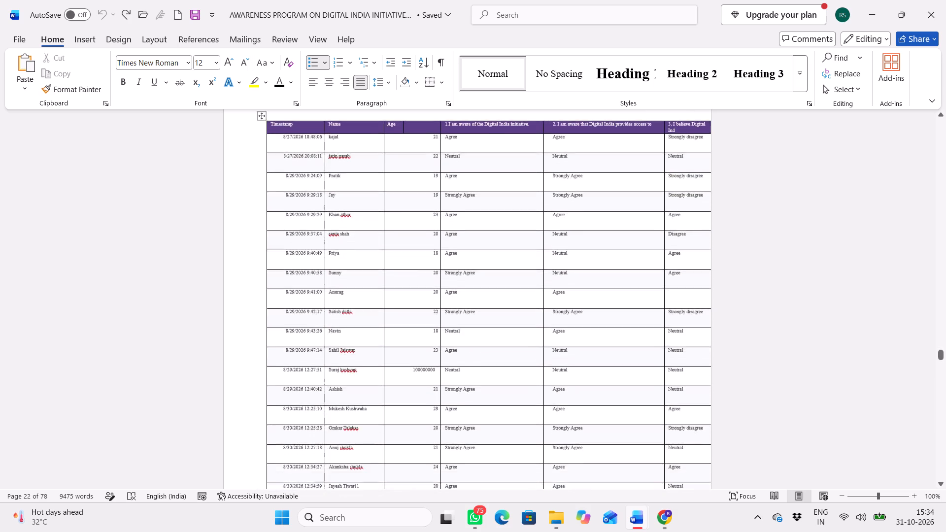
scroll(415, 335, "down", 6)
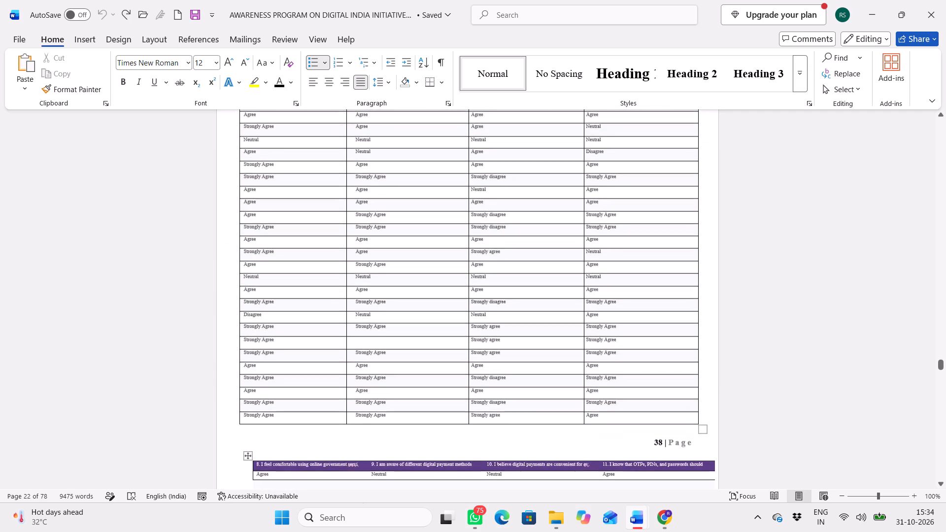
scroll(415, 335, "up", 4)
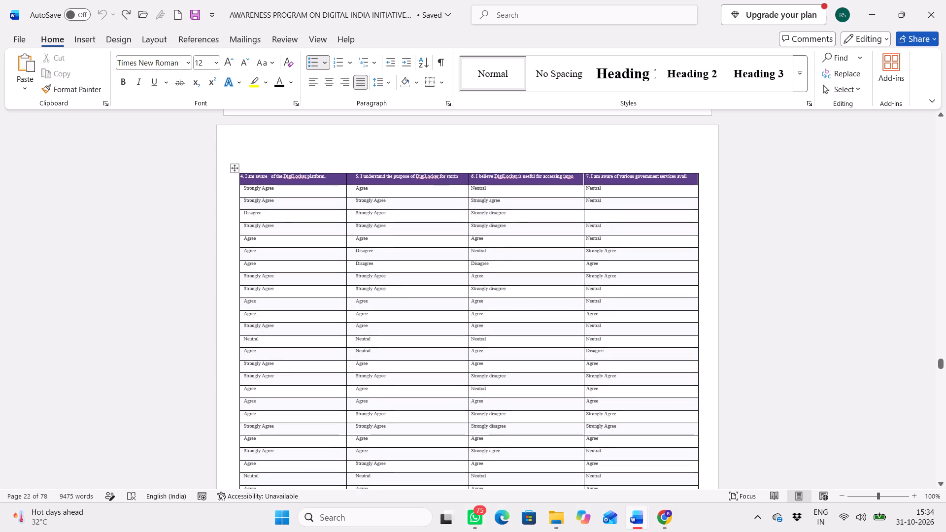
scroll(415, 335, "down", 9)
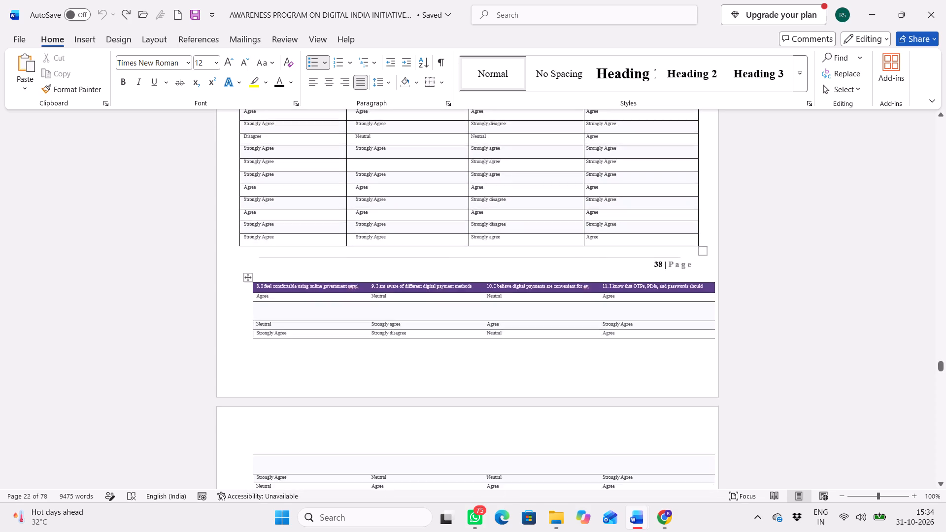
scroll(415, 335, "down", 4)
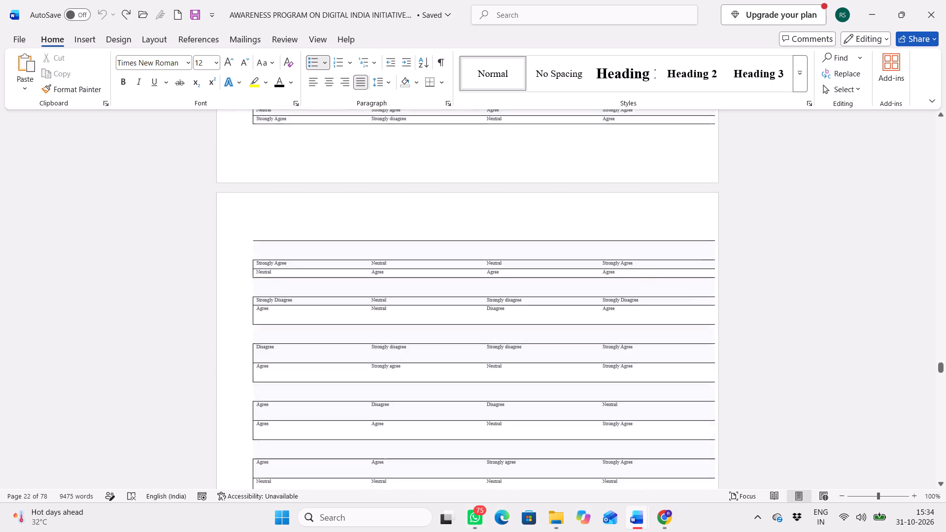
scroll(415, 335, "down", 4)
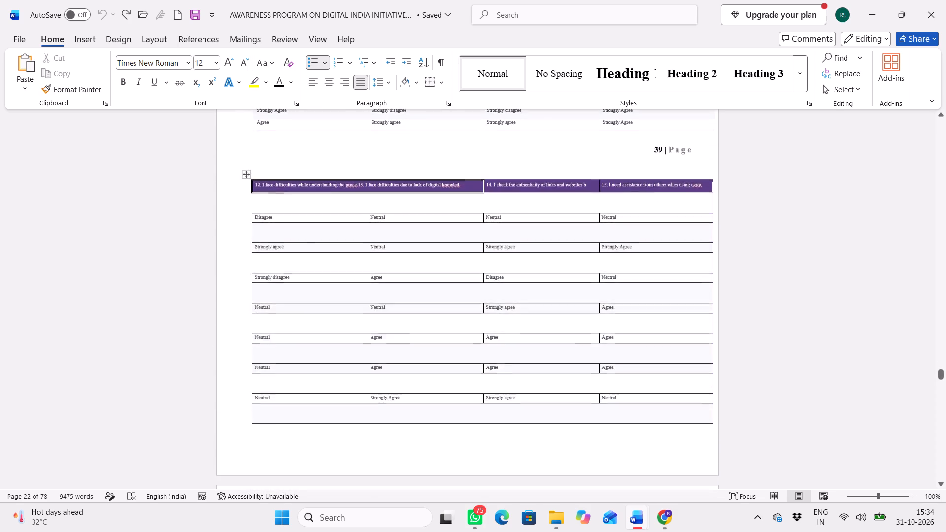
scroll(415, 335, "down", 6)
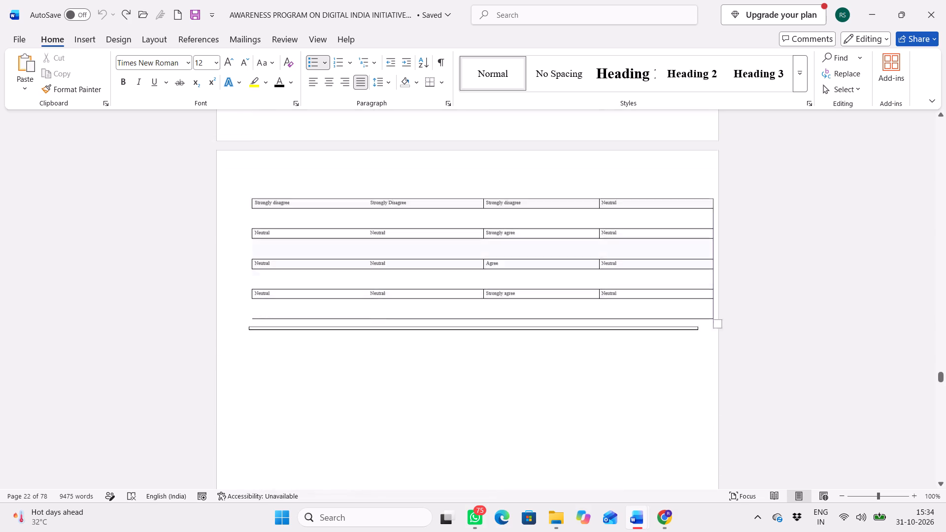
scroll(415, 335, "down", 4)
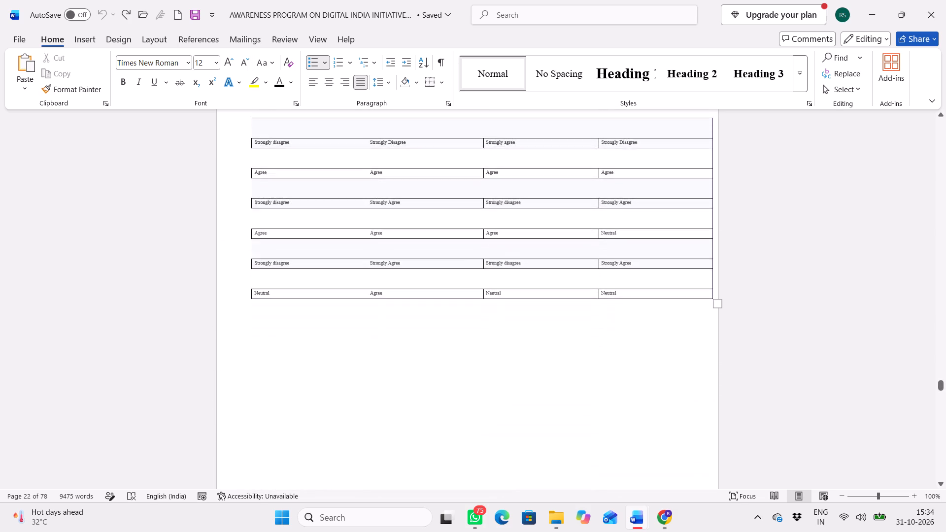
scroll(415, 335, "down", 2)
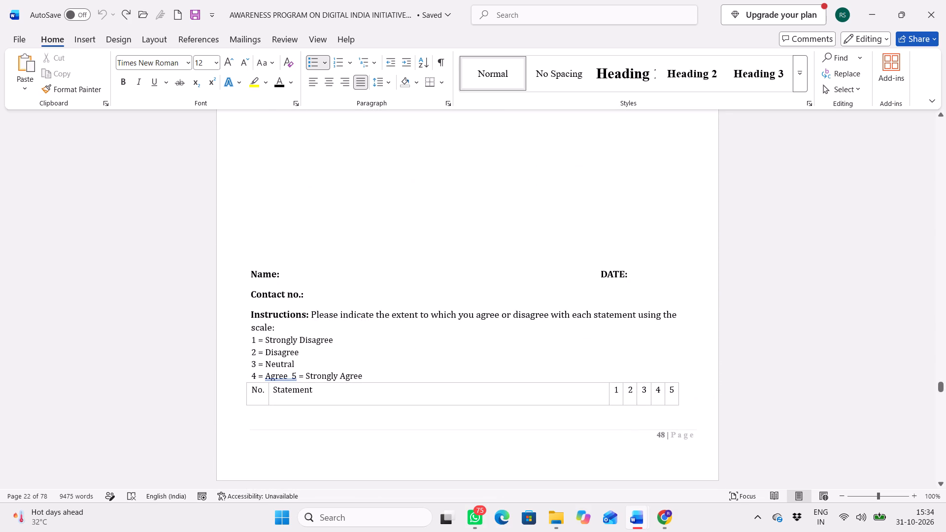
scroll(415, 335, "up", 5)
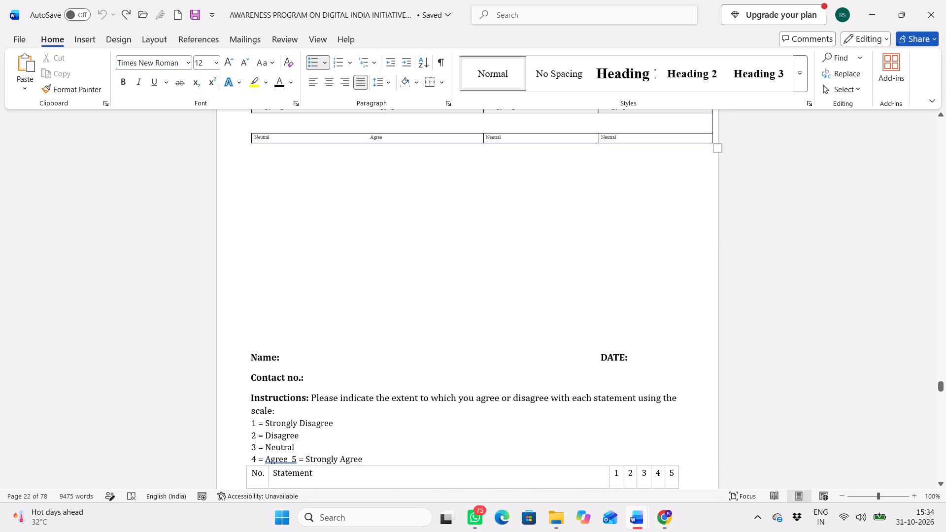
scroll(415, 335, "up", 10)
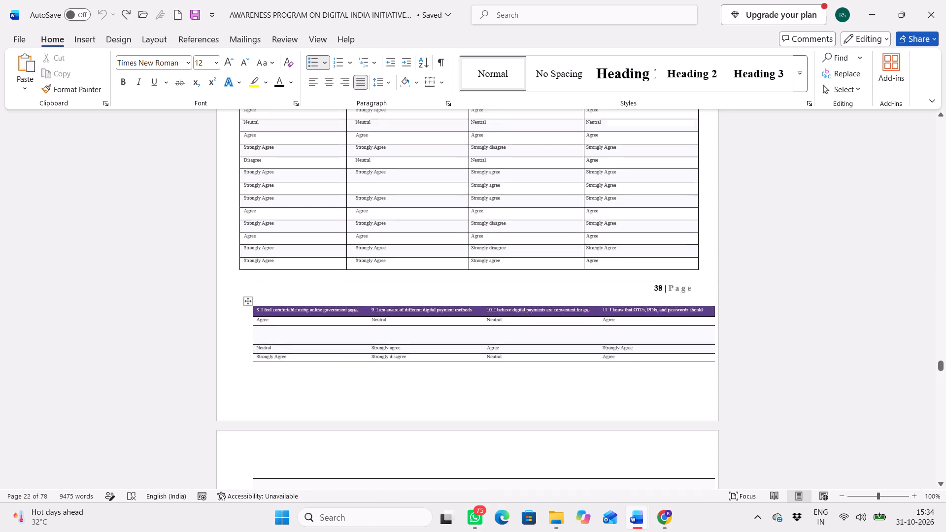
scroll(415, 335, "up", 19)
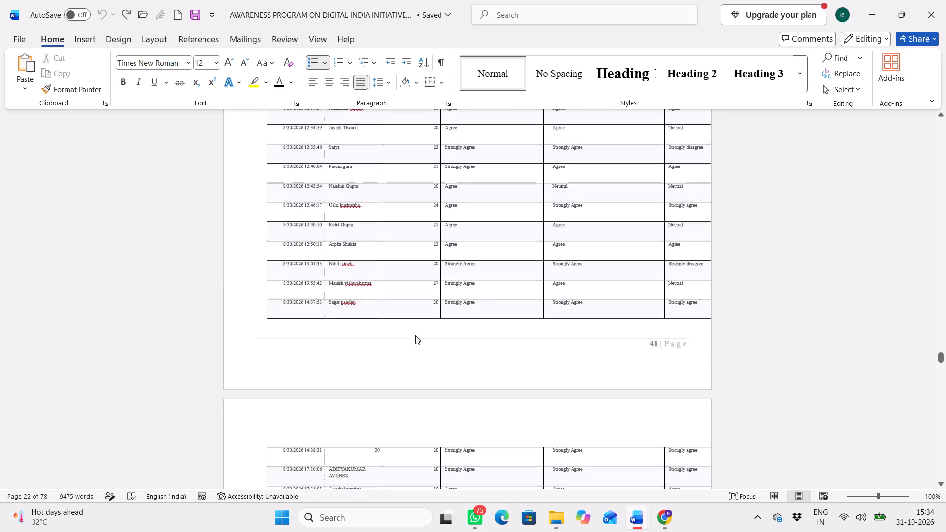
scroll(415, 335, "up", 4)
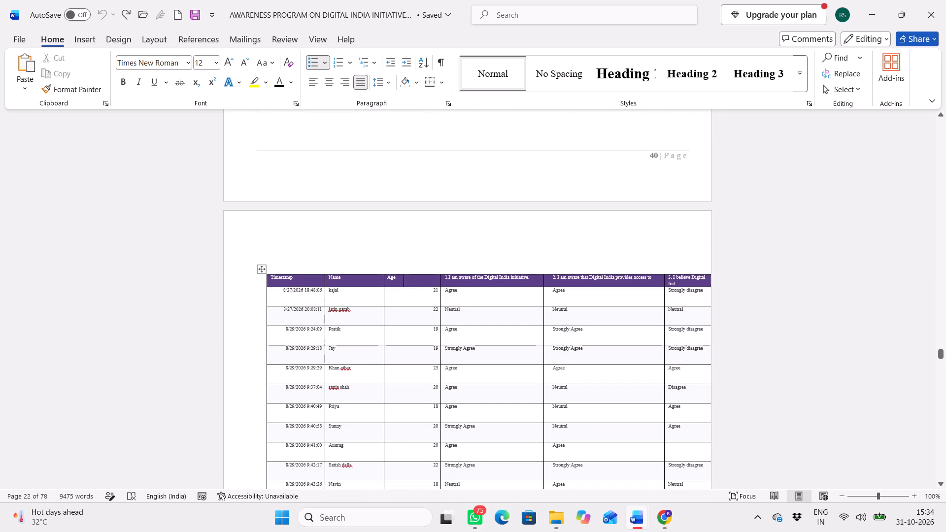
scroll(415, 335, "right", 1)
Examine the pages before Annexure D, including the questionnaire statements, the guide discussion record and the activity hours log.
scroll(415, 335, "up", 3)
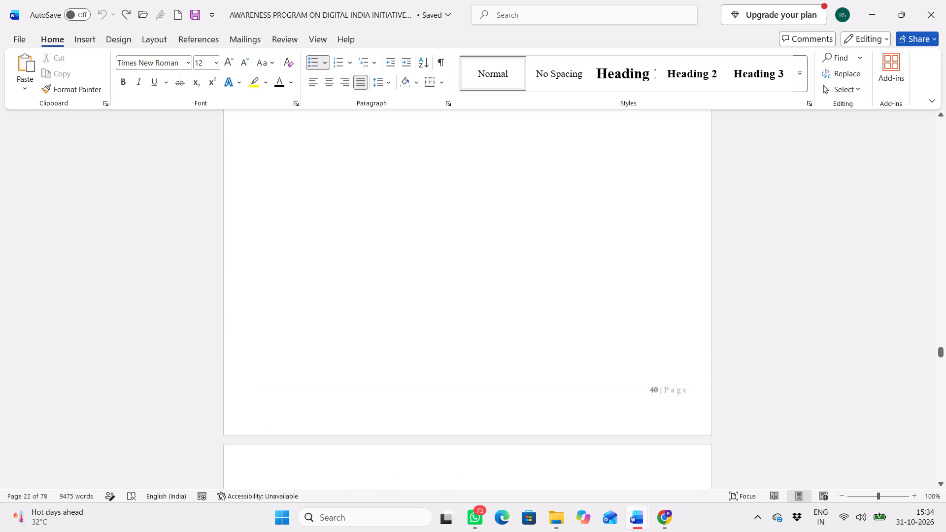
scroll(415, 335, "up", 9)
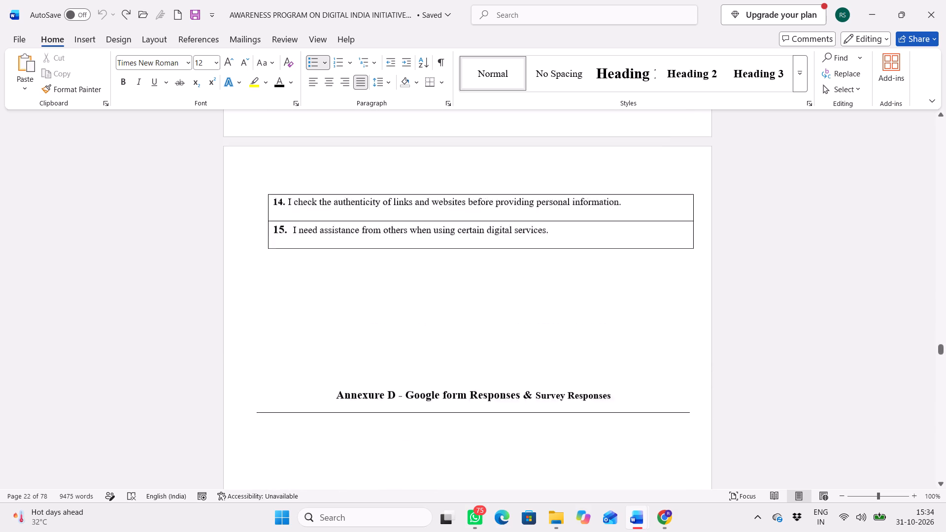
scroll(415, 335, "up", 8)
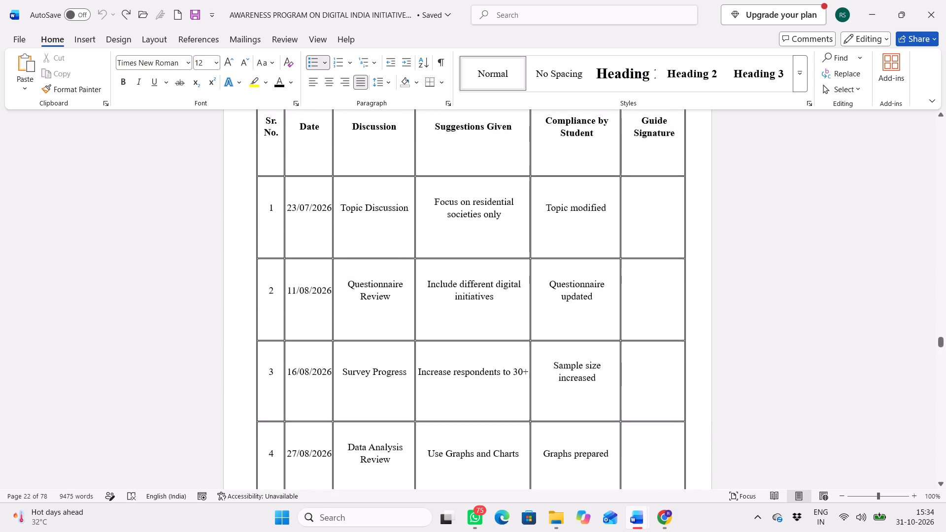
scroll(415, 335, "up", 3)
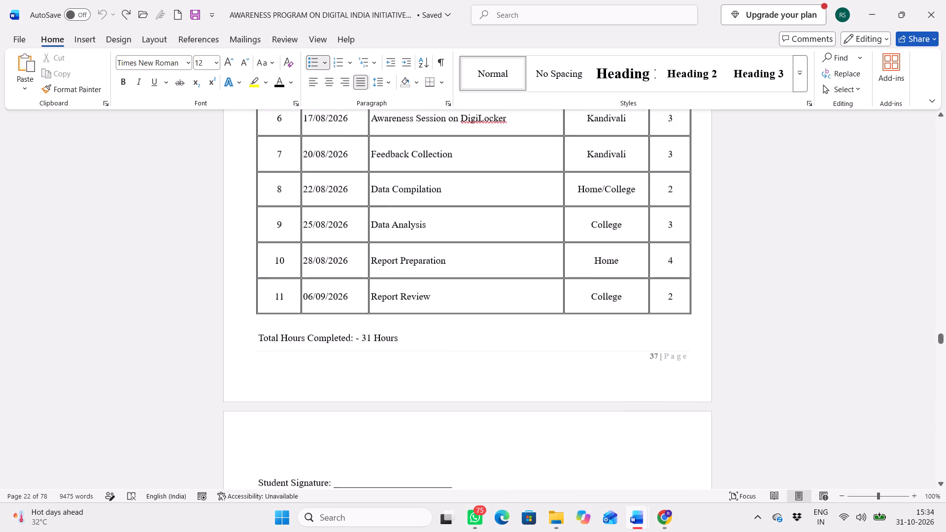
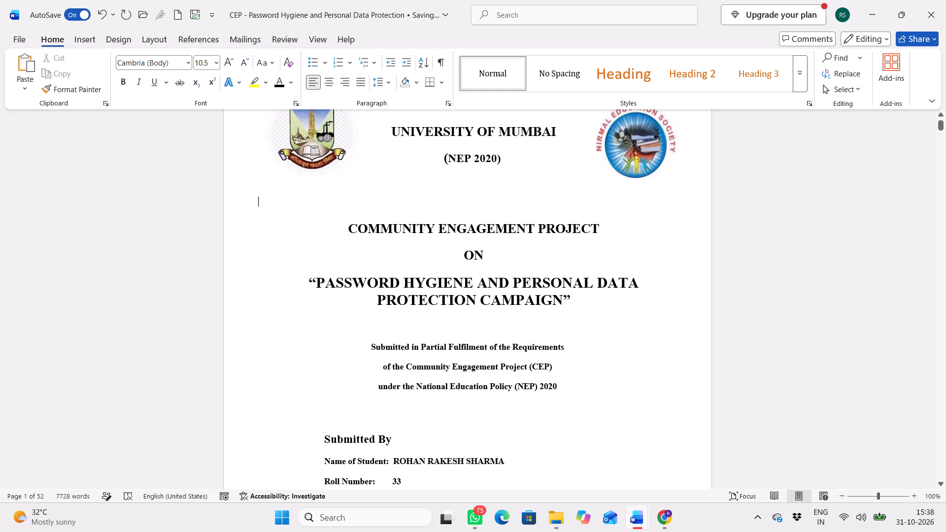
Set the campaign title in quotation marks on the password hygiene report's cover page to 16 pt.
left_click_drag(347, 231, 615, 220)
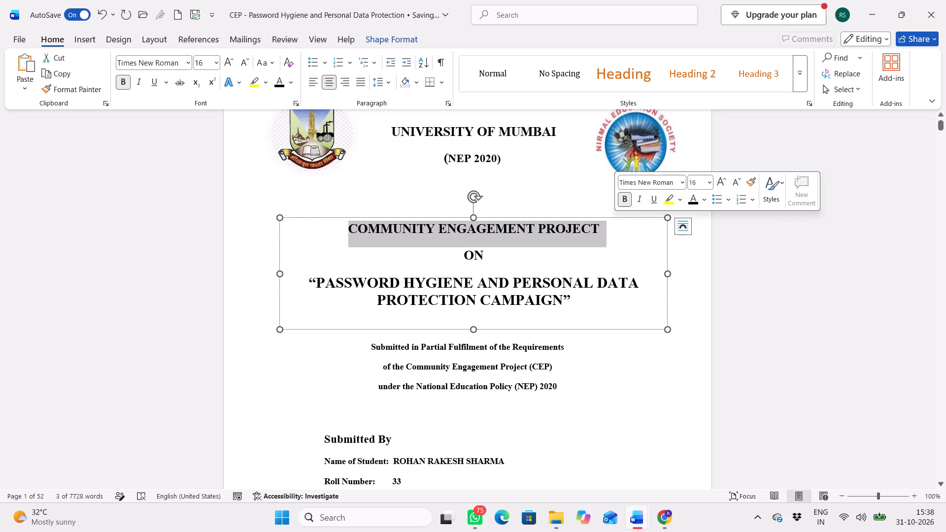
left_click(782, 249)
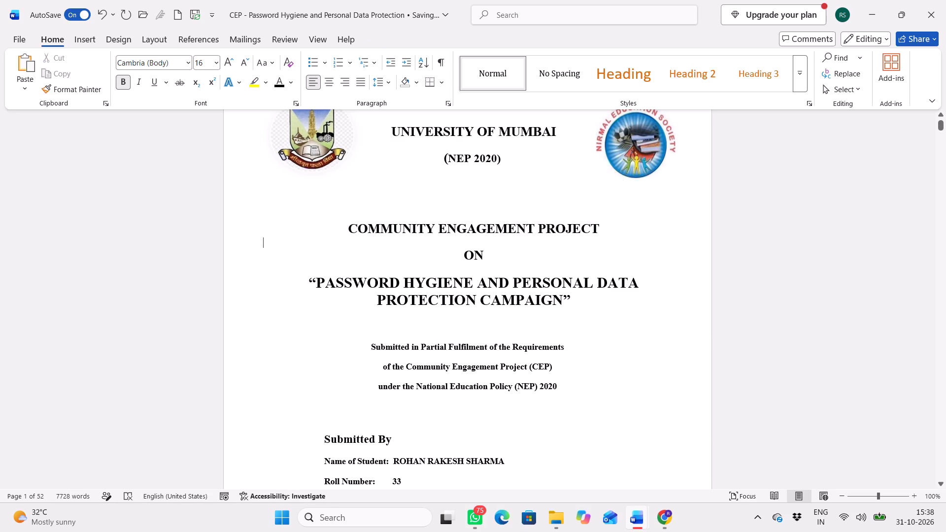
left_click_drag(308, 279, 596, 306)
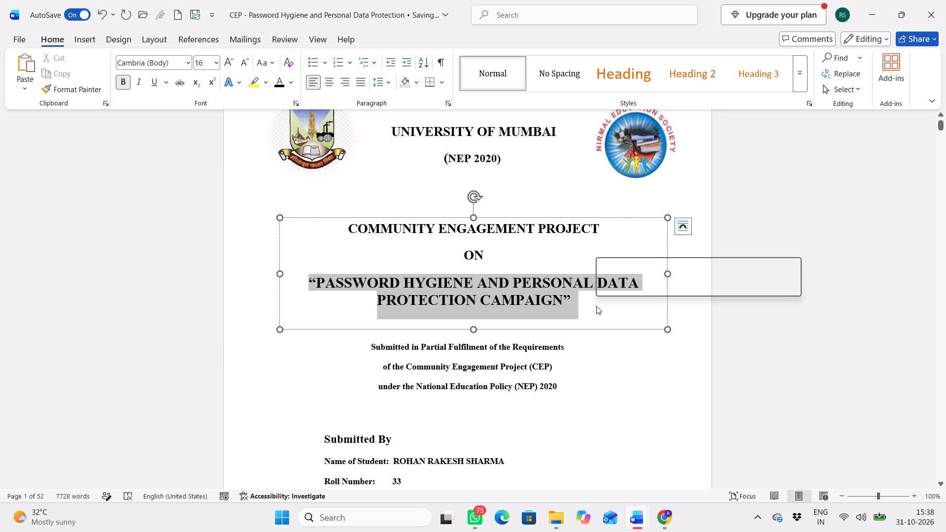
left_click(693, 265)
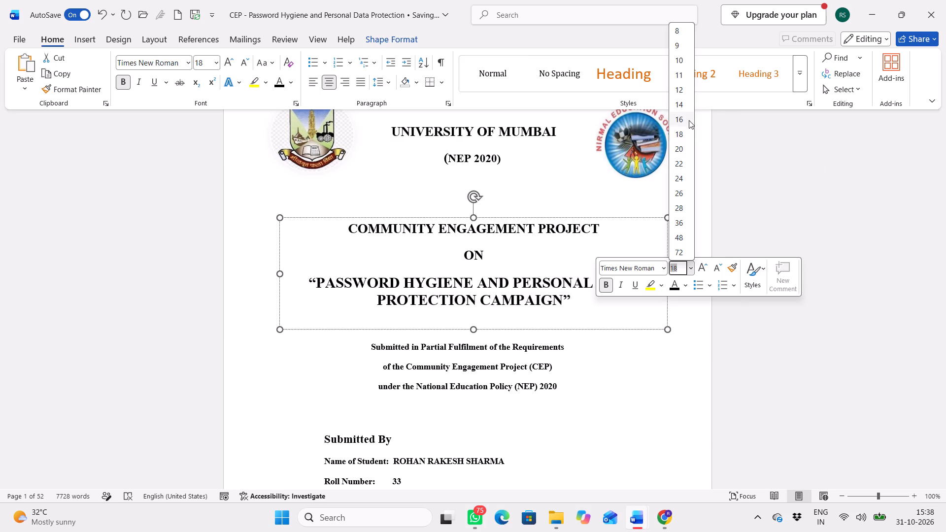
left_click(687, 120)
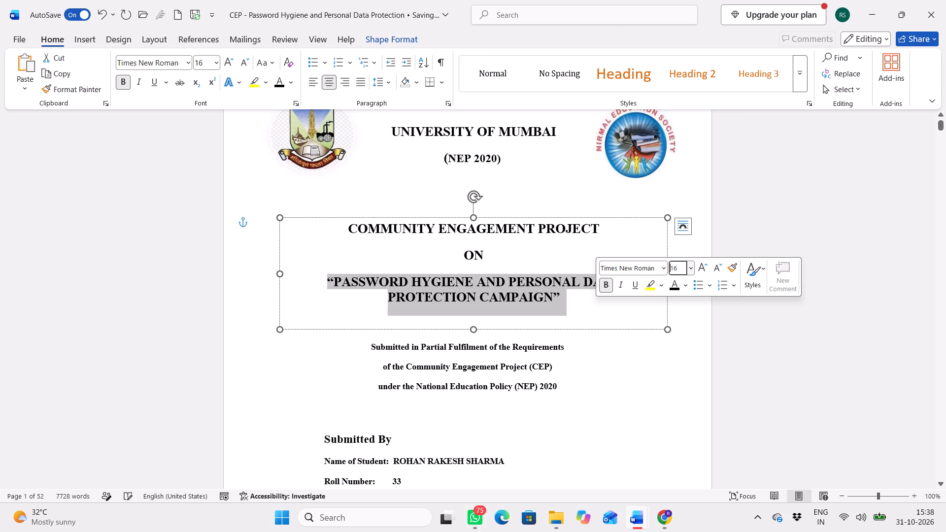
left_click(828, 219)
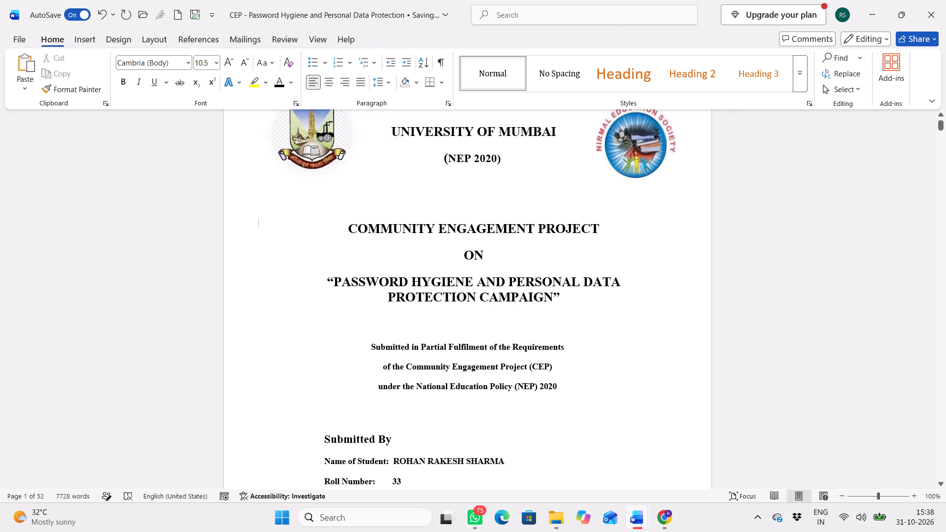
Set the cover page's partial fulfilment statement, from its opening line down to the NEP 2020 line, to 12 pt.
scroll(828, 219, "down", 2)
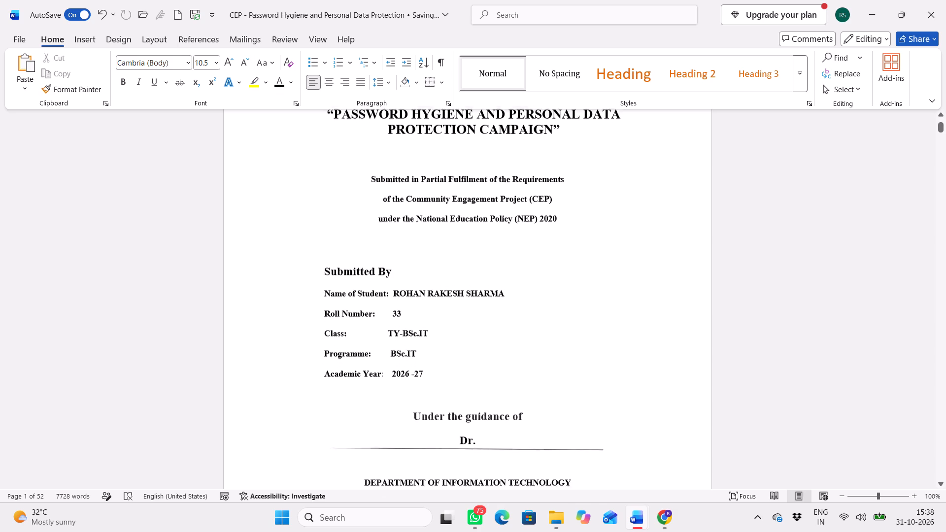
left_click_drag(560, 216, 418, 171)
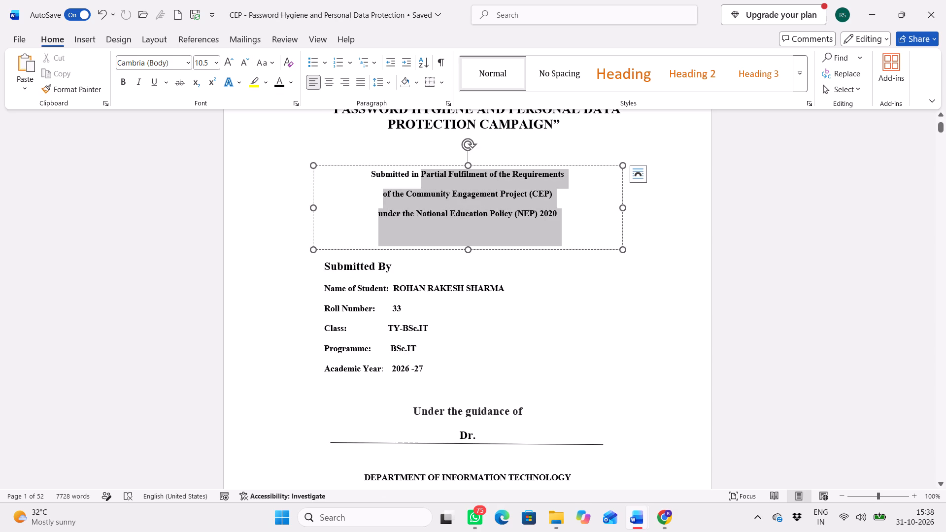
left_click_drag(418, 171, 394, 165)
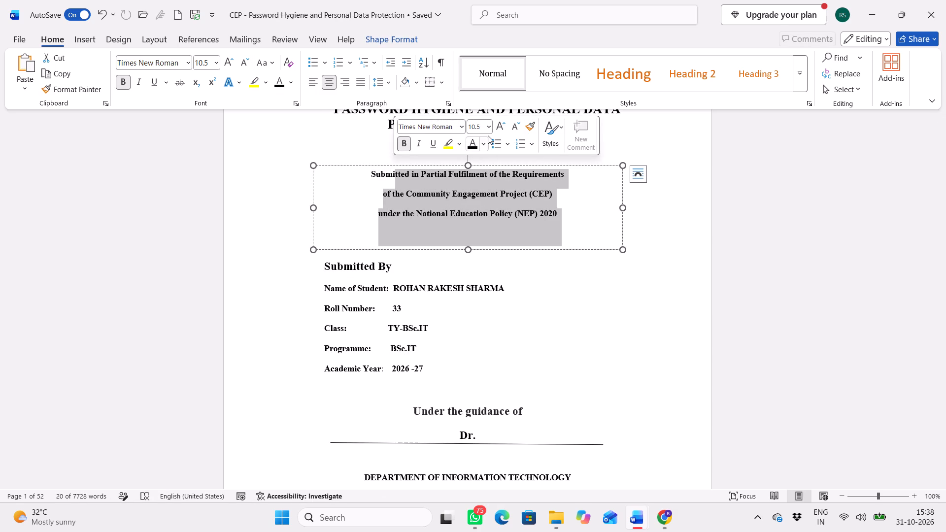
left_click(488, 124)
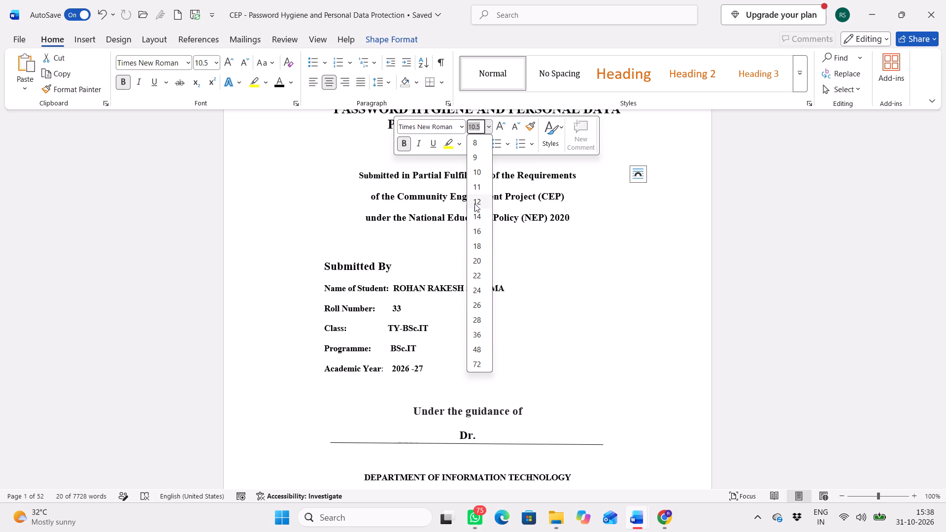
left_click(475, 204)
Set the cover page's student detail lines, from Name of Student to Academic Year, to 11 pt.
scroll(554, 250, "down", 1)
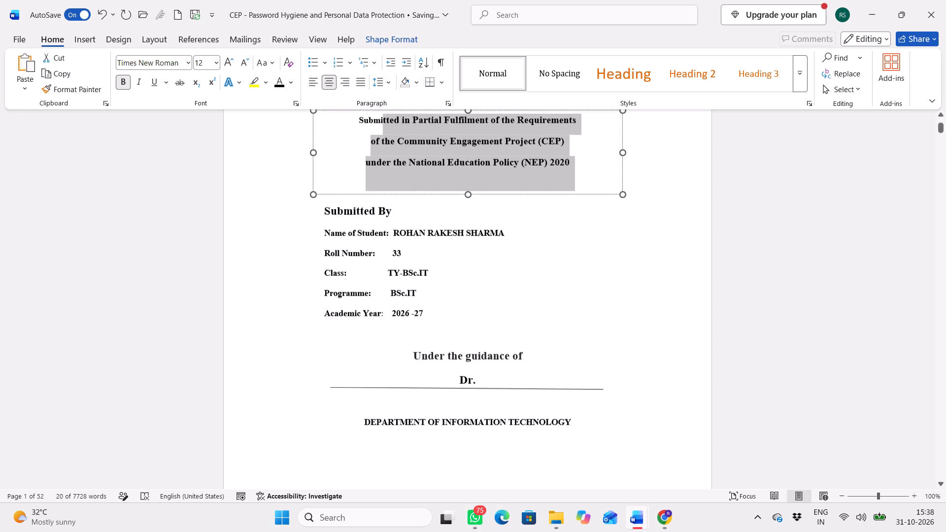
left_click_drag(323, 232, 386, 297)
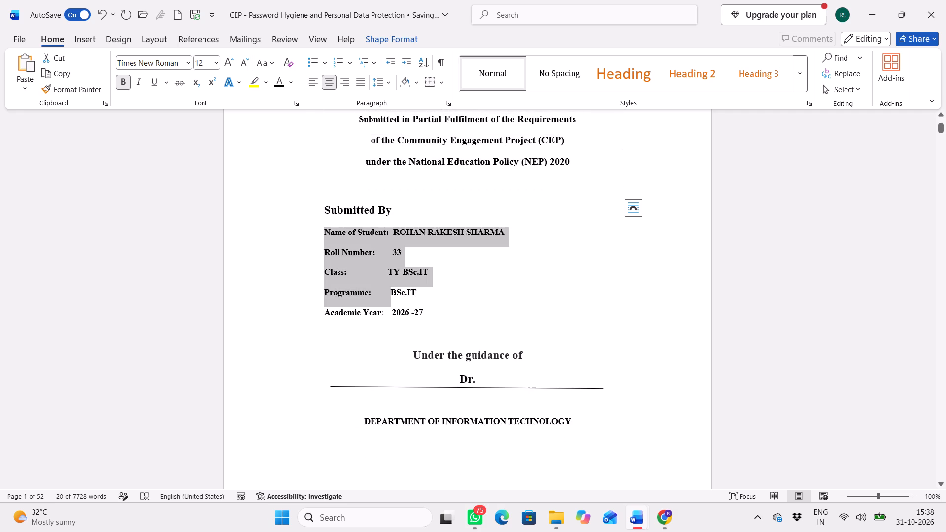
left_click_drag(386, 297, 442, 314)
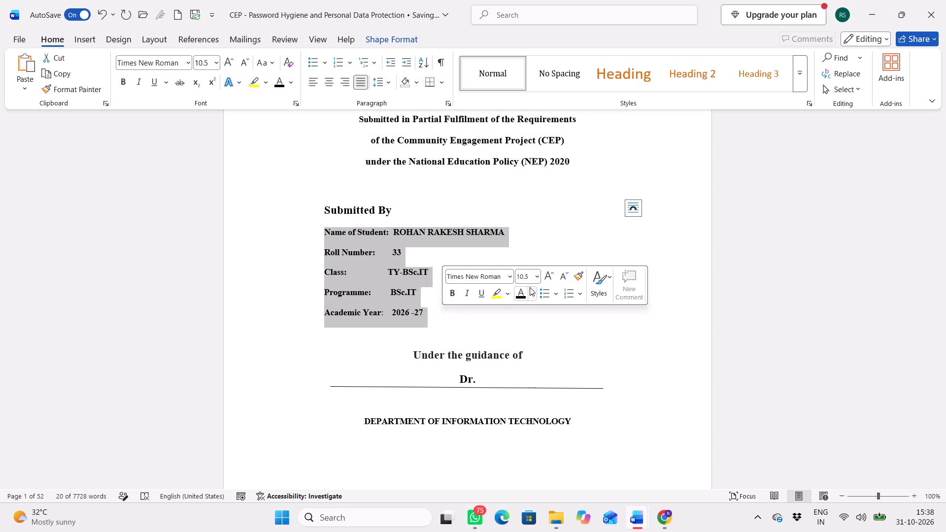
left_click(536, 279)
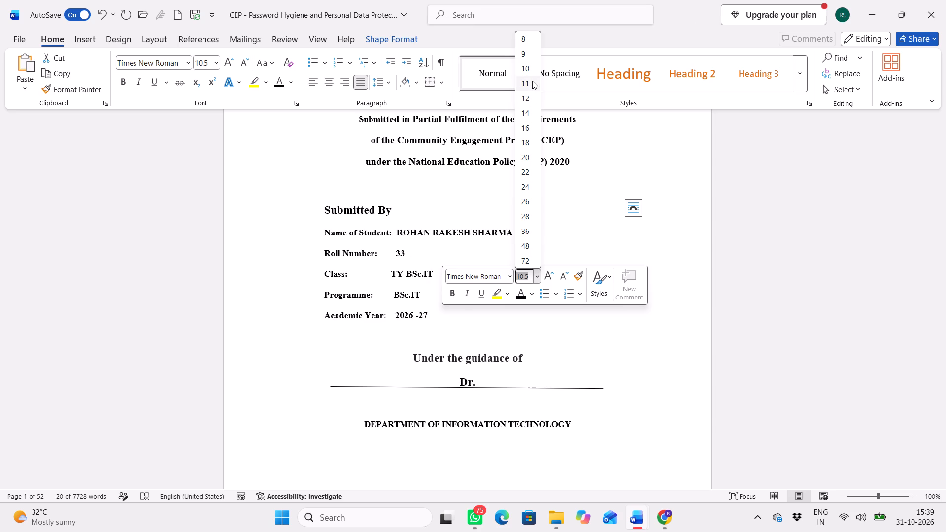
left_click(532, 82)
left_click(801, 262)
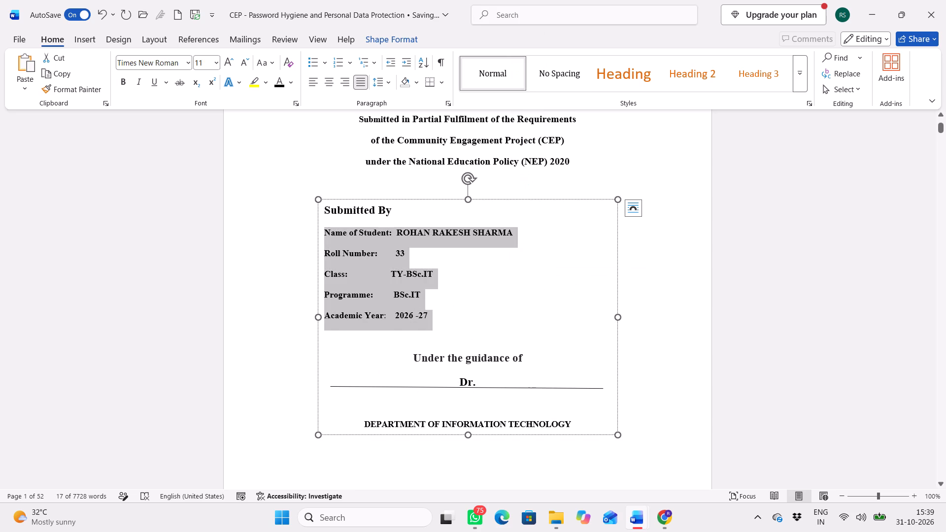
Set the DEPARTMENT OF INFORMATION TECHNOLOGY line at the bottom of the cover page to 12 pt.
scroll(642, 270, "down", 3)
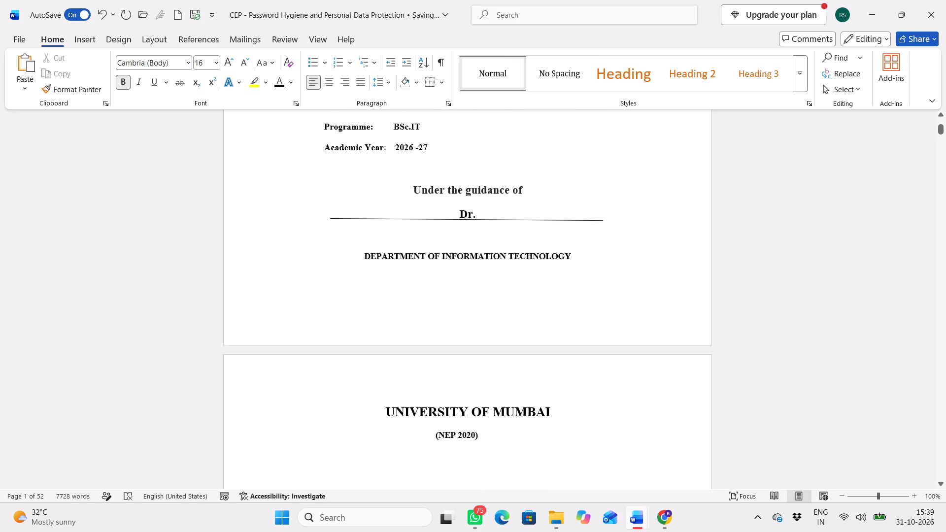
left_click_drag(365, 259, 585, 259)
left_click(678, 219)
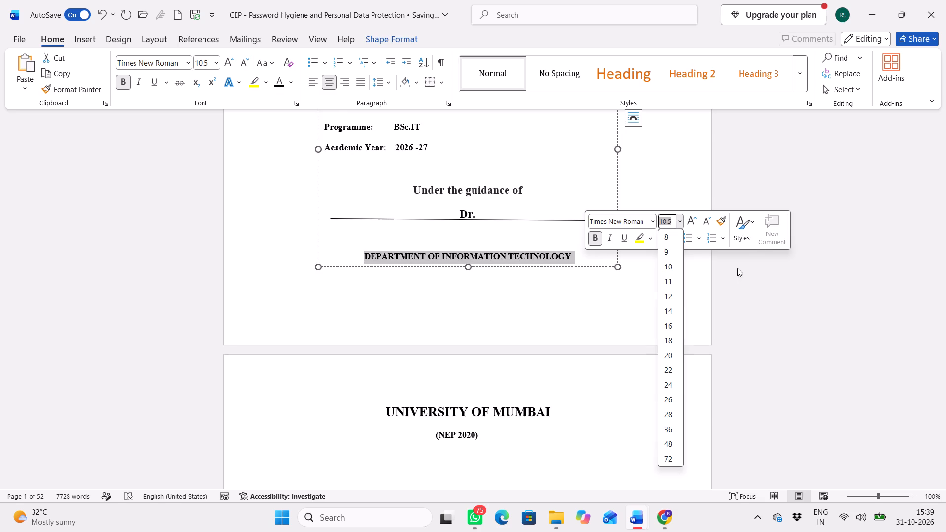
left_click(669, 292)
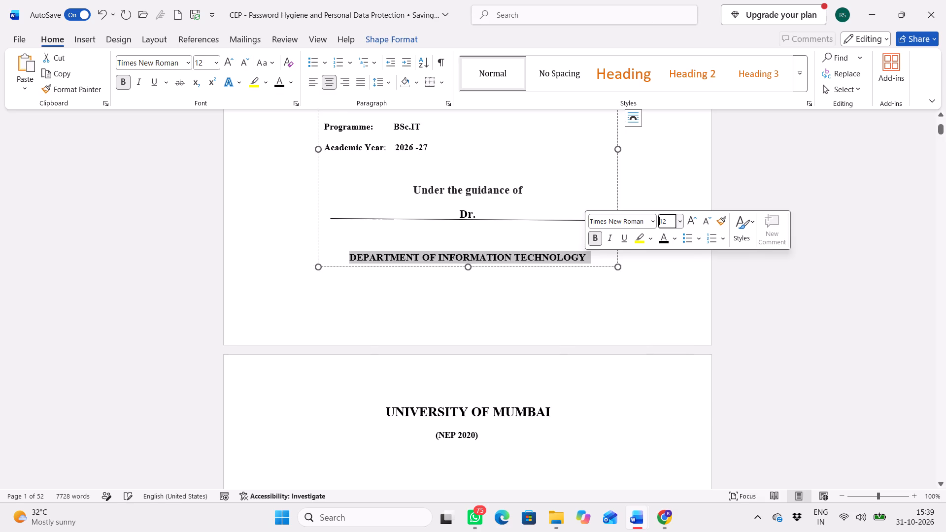
Set all text in the cover page's text box, from Submitted By through the guide and department lines, to 12 pt.
scroll(669, 292, "up", 2)
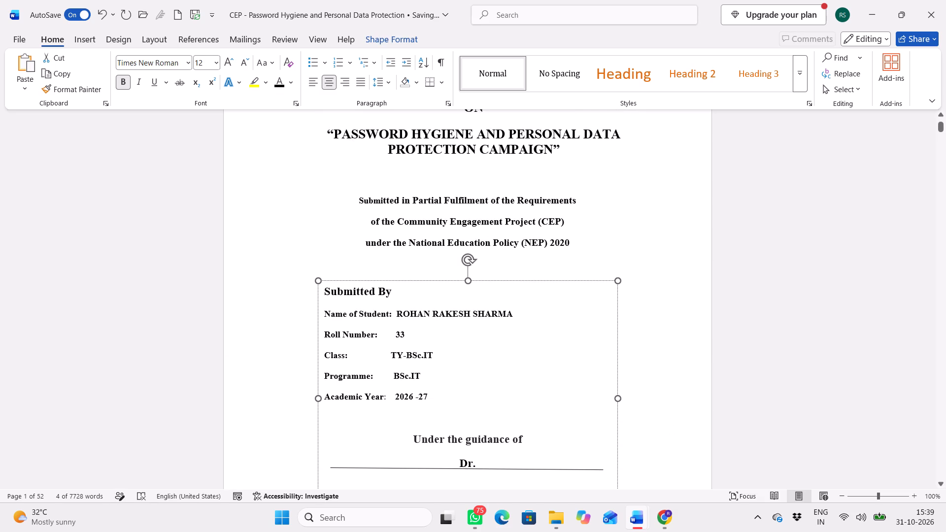
left_click_drag(508, 455, 391, 325)
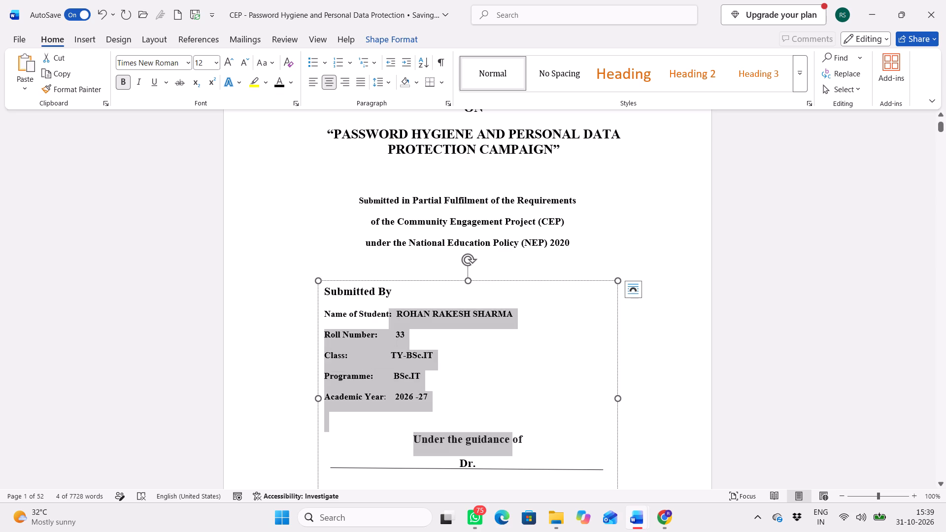
left_click_drag(391, 325, 357, 294)
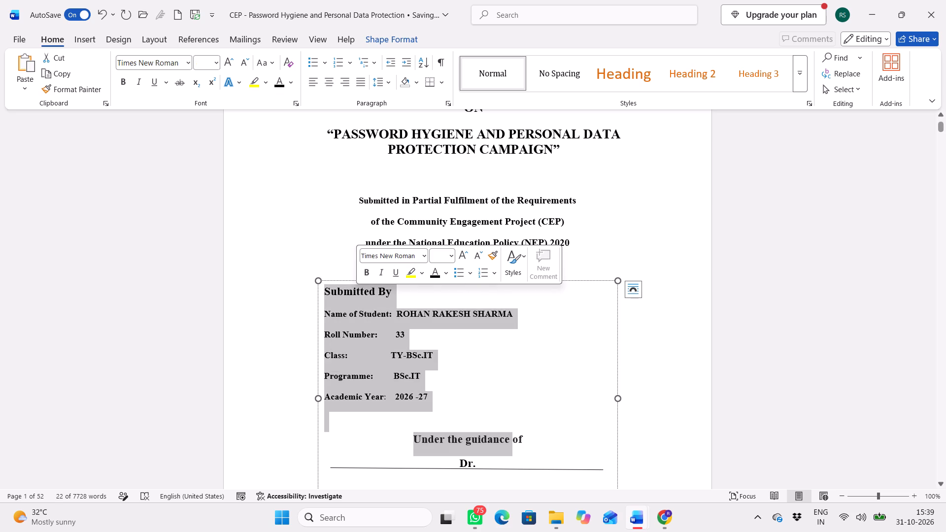
scroll(542, 451, "down", 1)
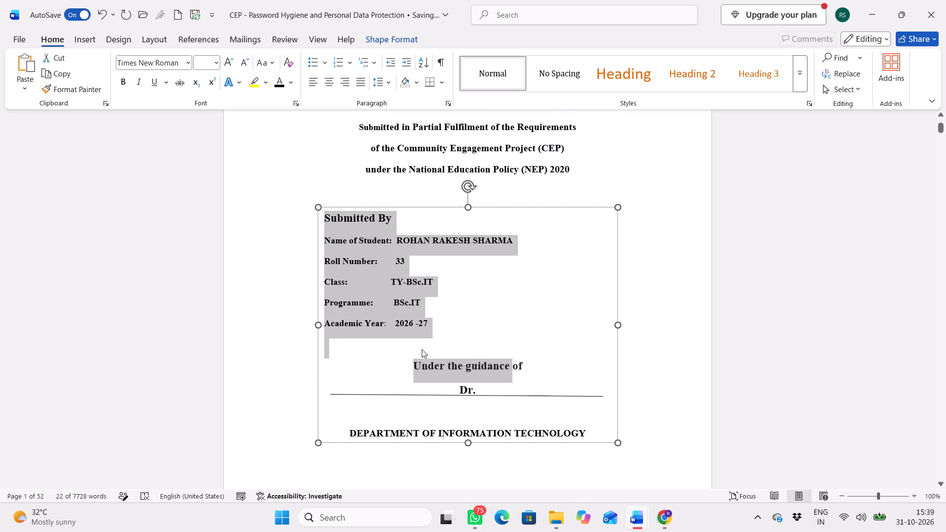
key("ctrl+a")
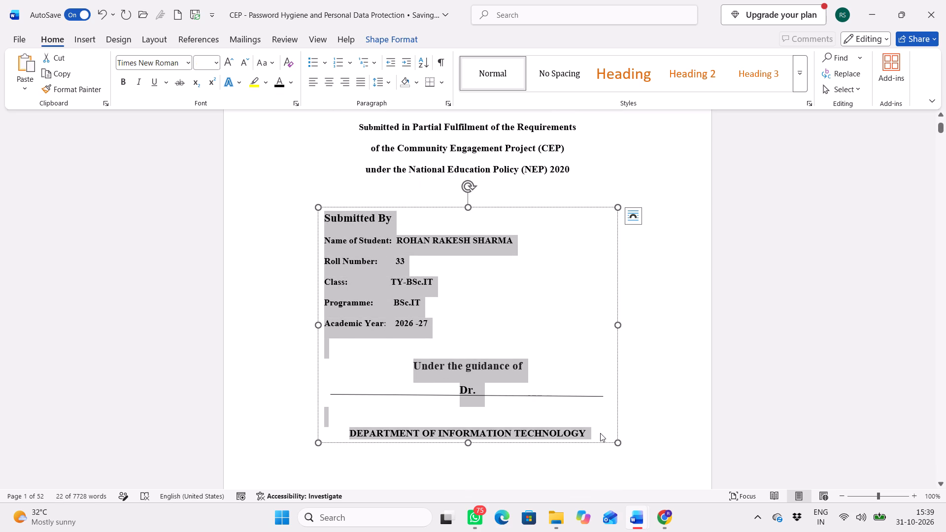
scroll(600, 433, "down", 1)
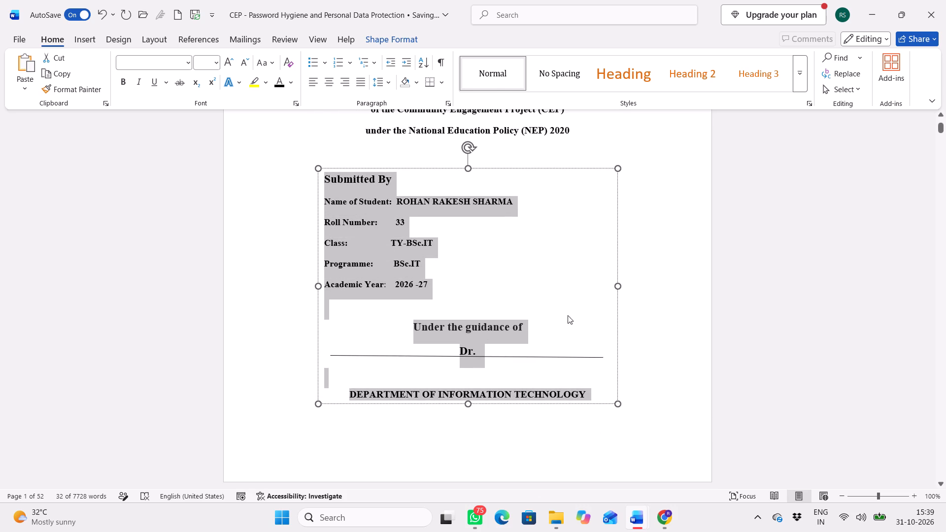
right_click(560, 279)
left_click_drag(654, 301, 689, 124)
left_click(644, 122)
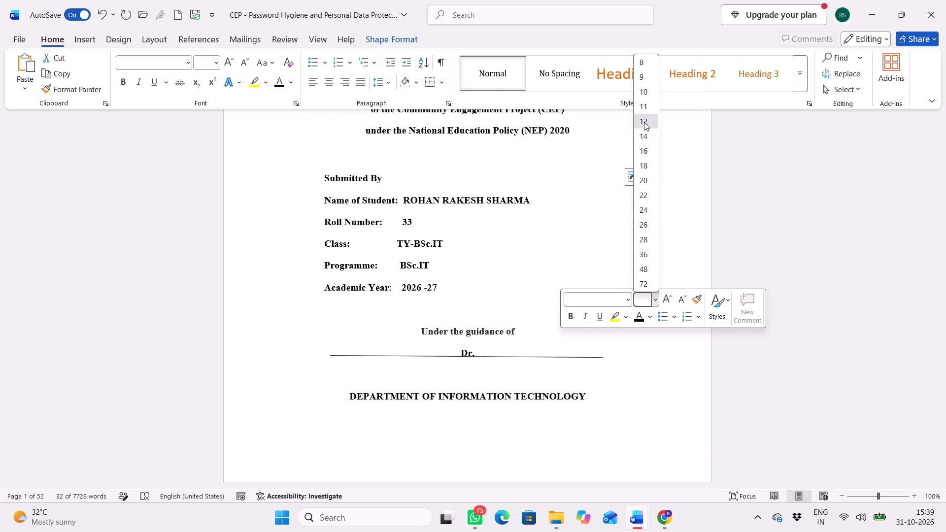
left_click(760, 234)
Change the font size of the UNIVERSITY OF MUMBAI and (NEP 2020) headings on the certificate page.
scroll(673, 248, "down", 1)
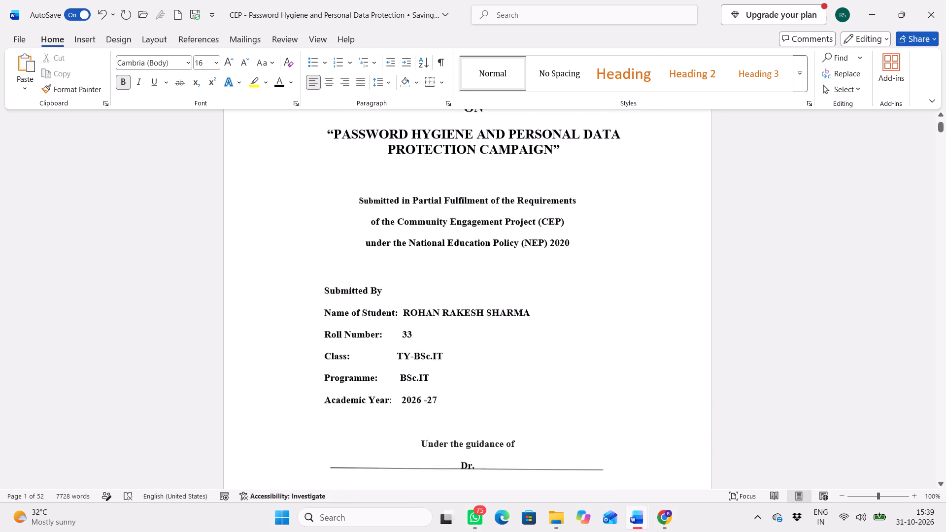
scroll(673, 248, "down", 4)
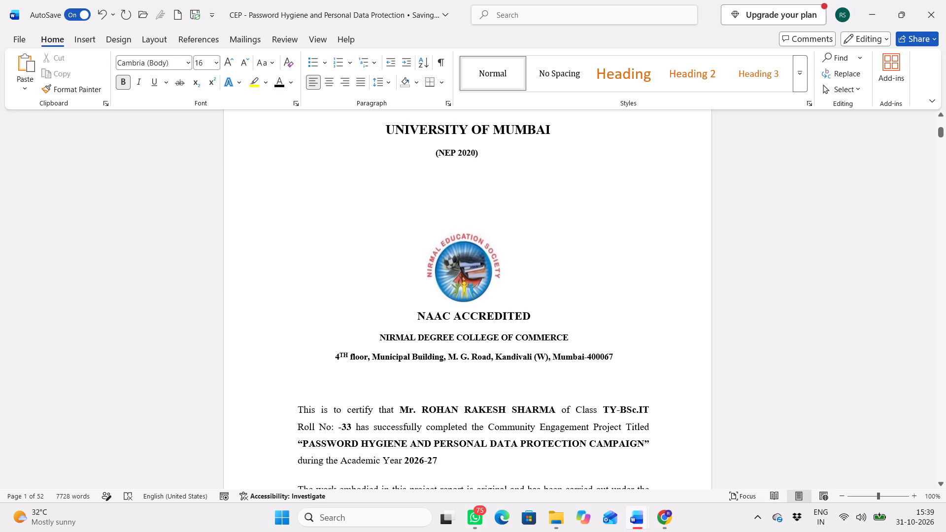
left_click_drag(383, 133, 512, 158)
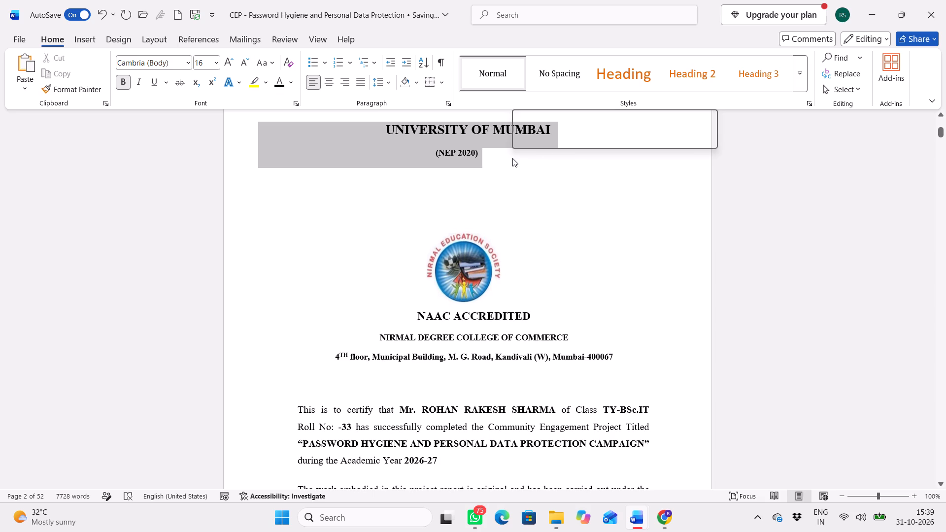
left_click_drag(608, 124, 604, 191)
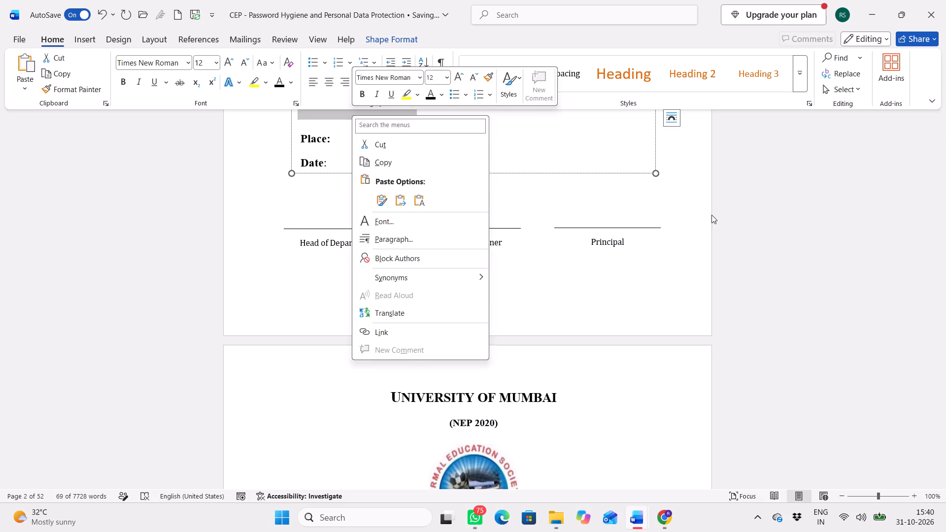
left_click(711, 215)
Set the Place and Date lines below the certificate text to 12 pt.
scroll(711, 215, "up", 2)
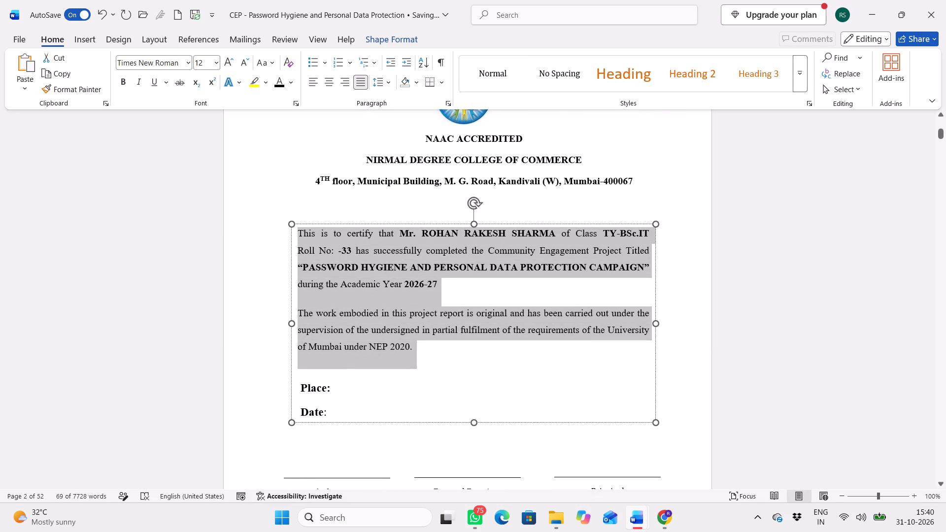
left_click_drag(333, 414, 311, 391)
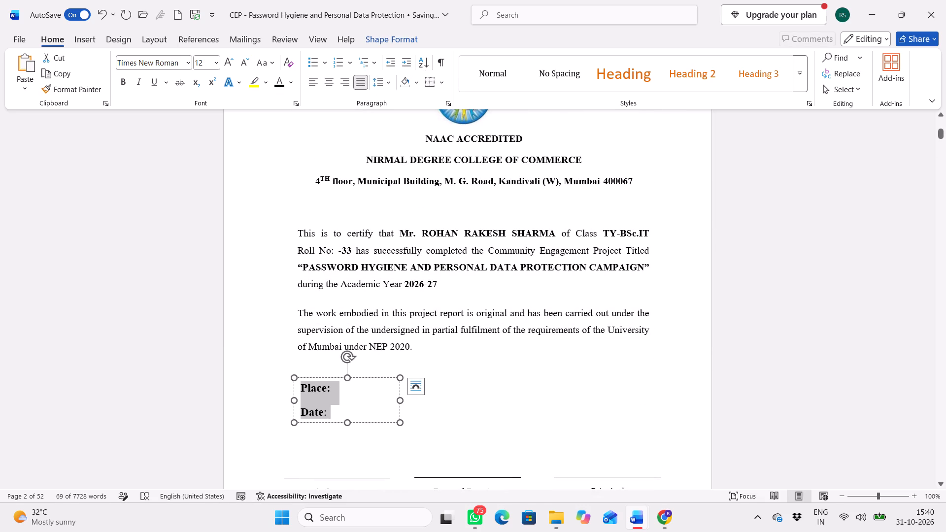
left_click_drag(311, 391, 307, 389)
left_click_drag(403, 353, 503, 315)
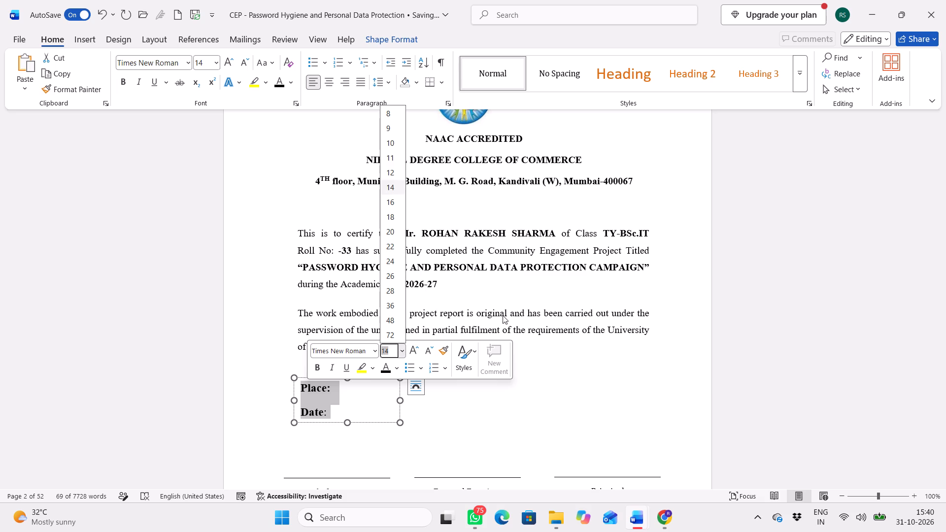
left_click_drag(503, 315, 395, 160)
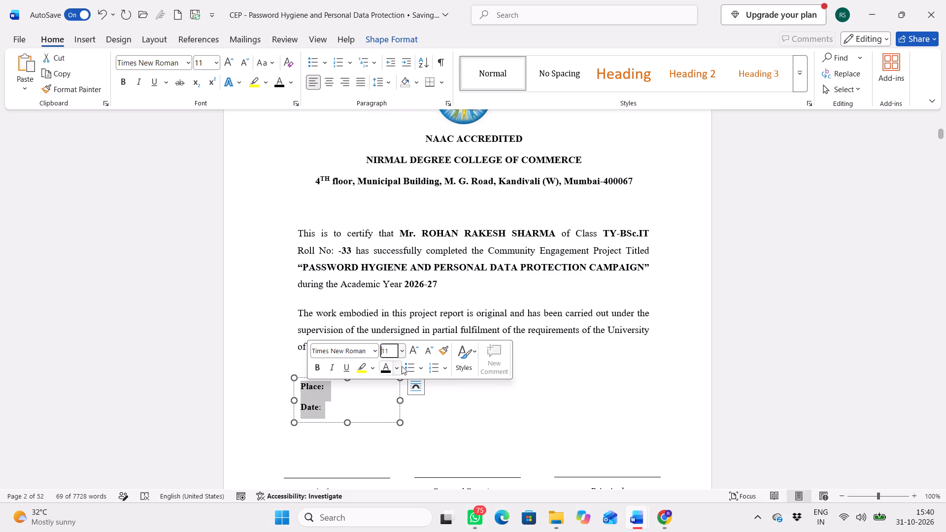
left_click(400, 351)
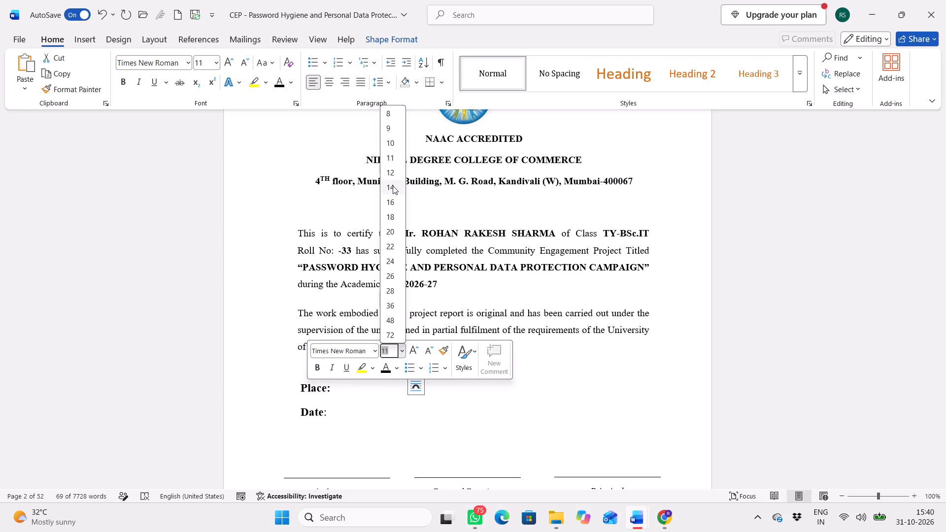
left_click(395, 176)
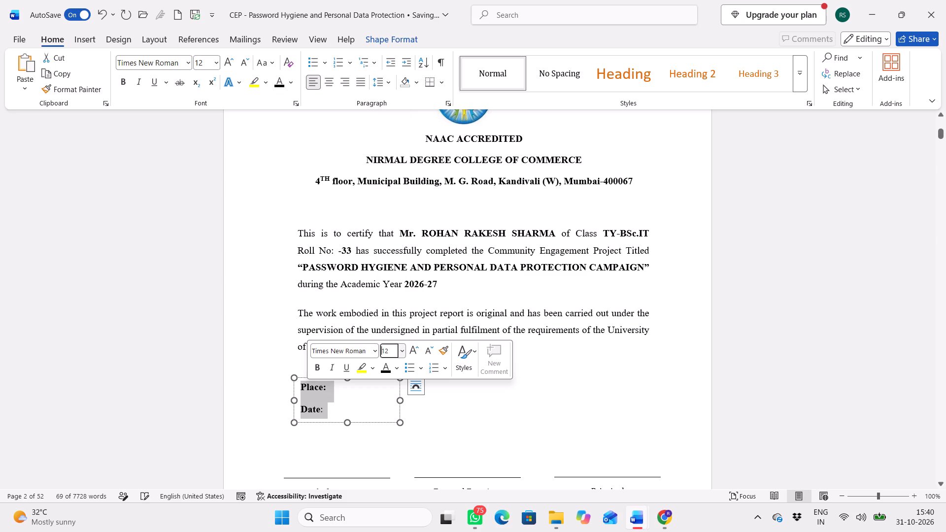
Set the certifying paragraph and the Verified By details on the faculty verification certificate page to 12 pt.
left_click_drag(314, 186, 537, 174)
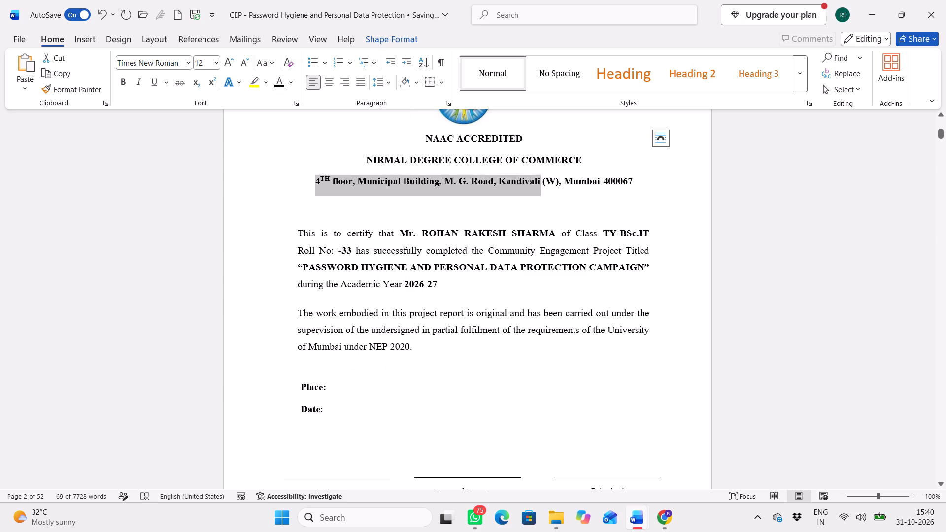
left_click_drag(537, 174, 540, 173)
scroll(765, 268, "down", 2)
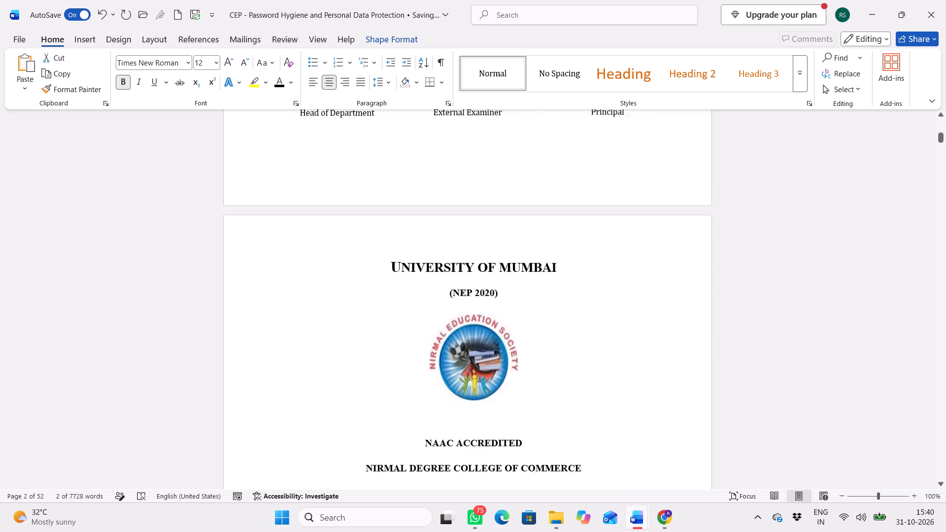
scroll(765, 268, "down", 1)
scroll(492, 348, "down", 1)
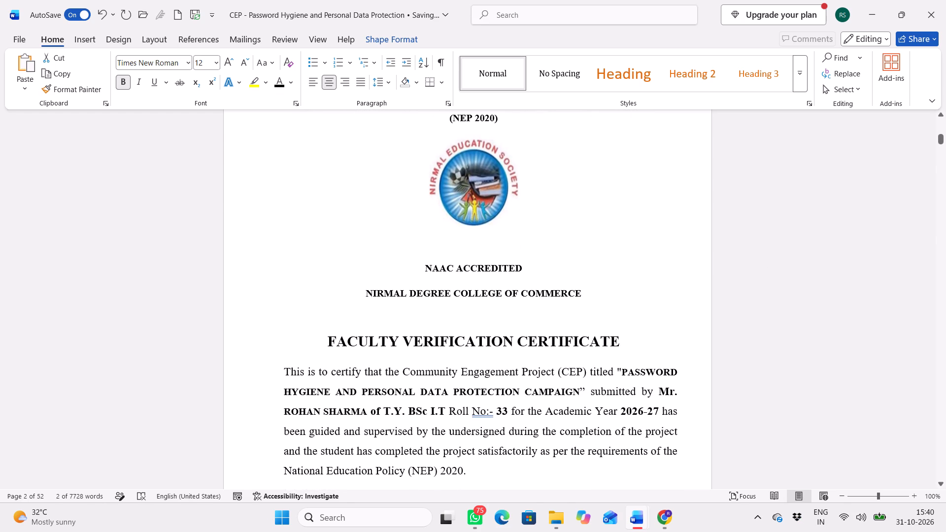
left_click_drag(421, 269, 608, 303)
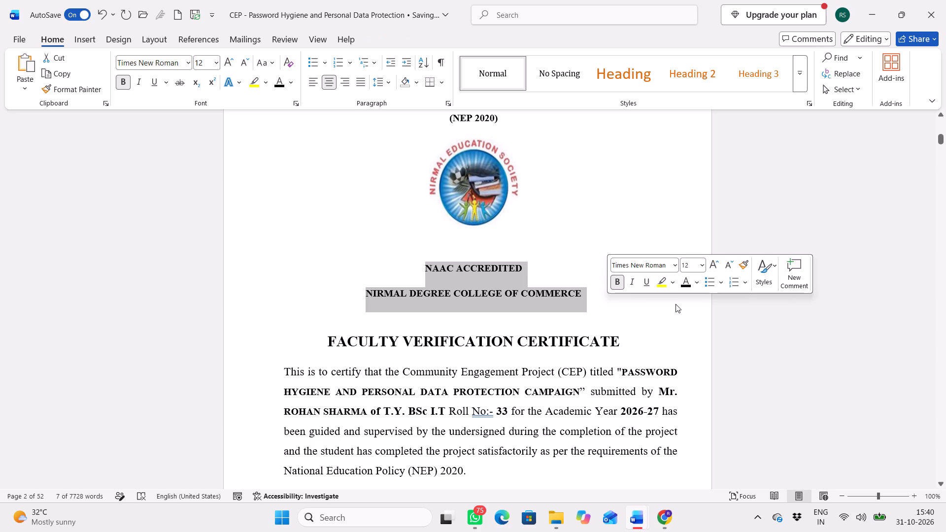
scroll(612, 394, "down", 1)
left_click_drag(276, 271, 307, 280)
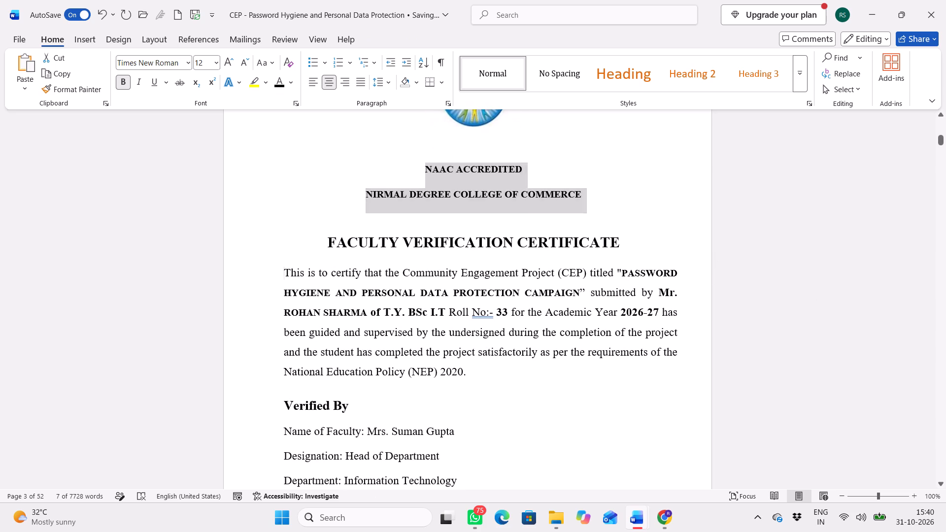
left_click_drag(307, 280, 496, 370)
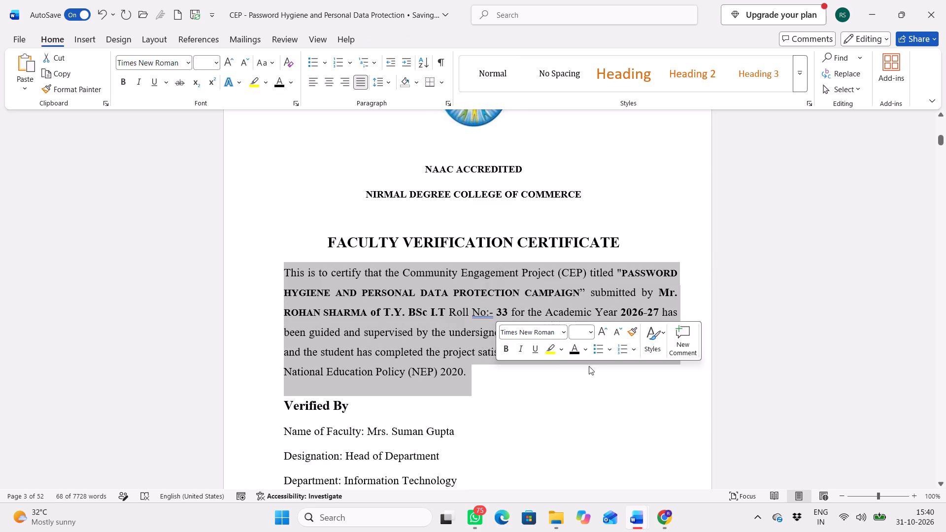
left_click_drag(591, 332, 637, 174)
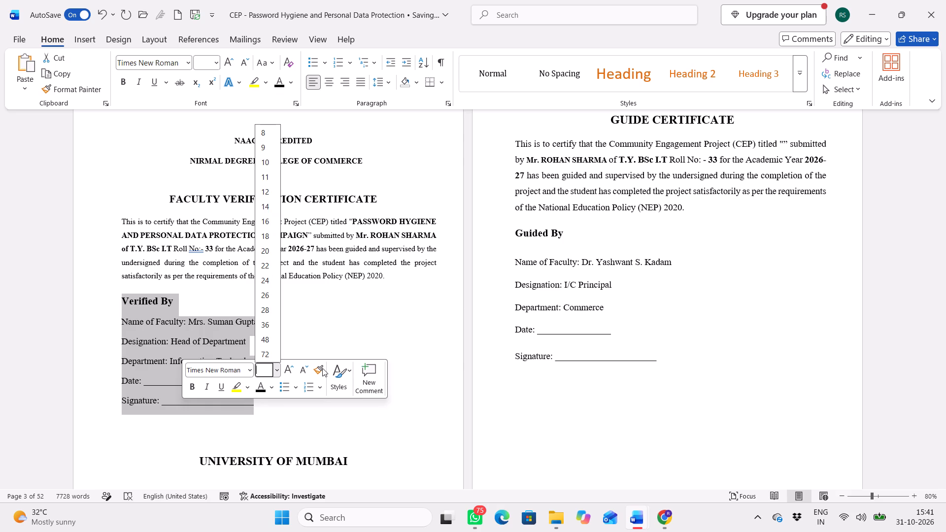
left_click(278, 189)
left_click(412, 362)
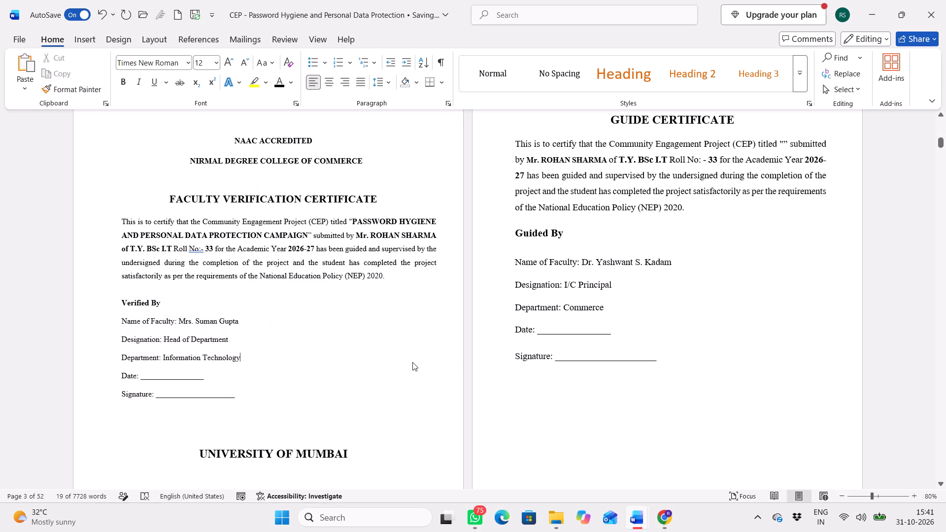
Move the stray UNIVERSITY OF MUMBAI heading from the faculty verification page's end onto the guide certificate page, with one line break above it.
scroll(412, 362, "down", 2)
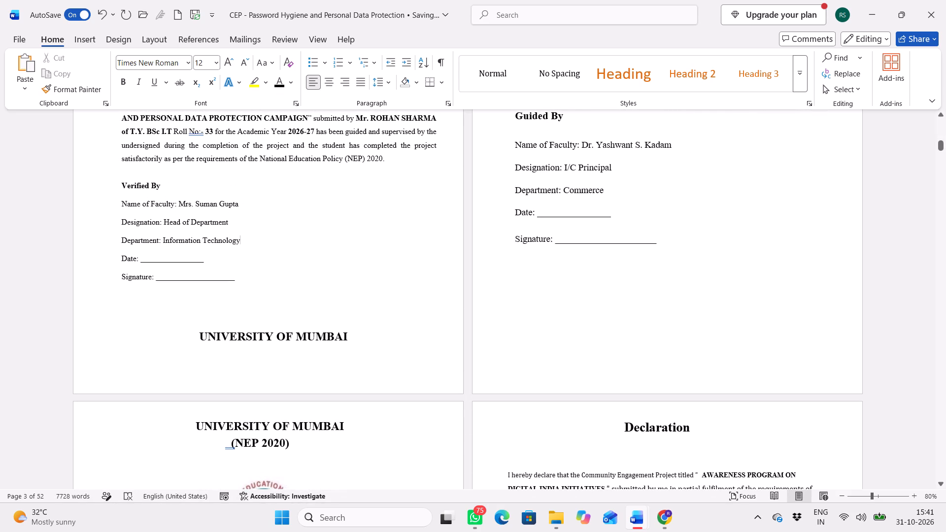
left_click(194, 338)
key("Return")
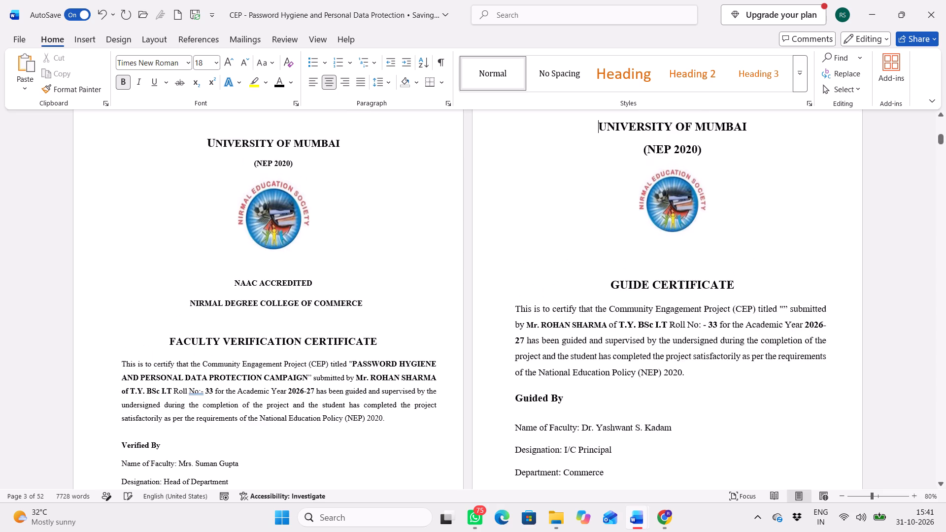
scroll(194, 338, "down", 1)
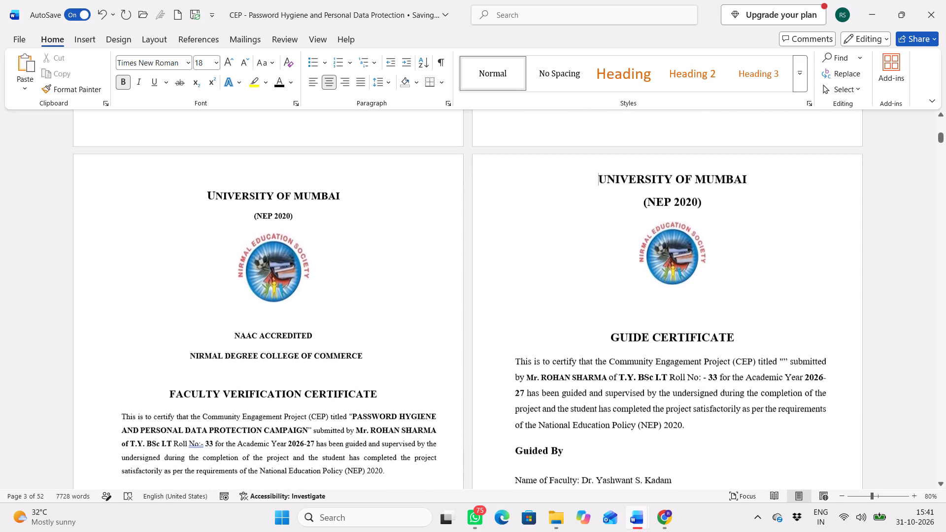
key("Return")
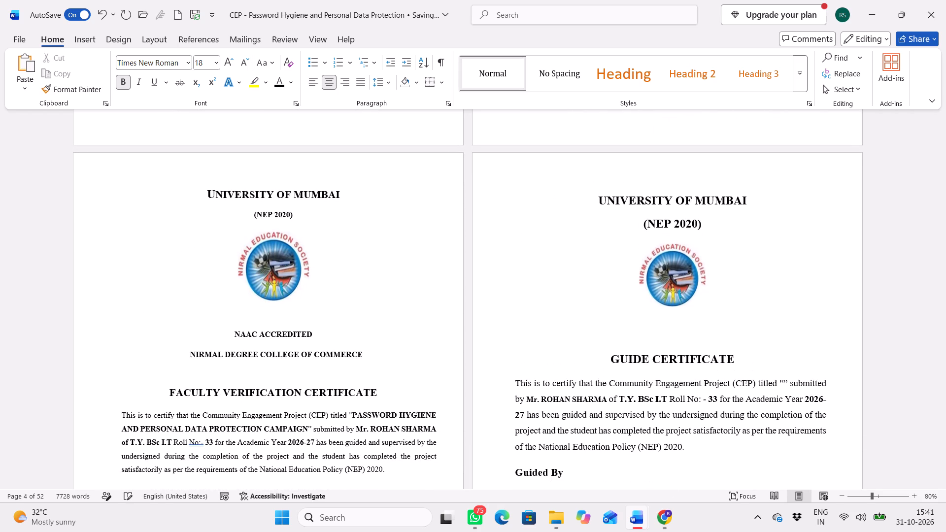
key("BackSpace")
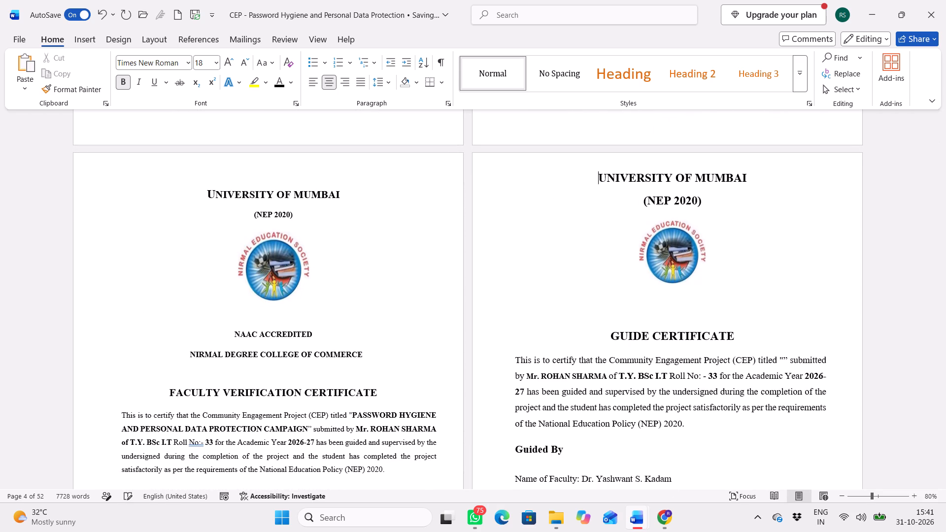
key("shift+Return")
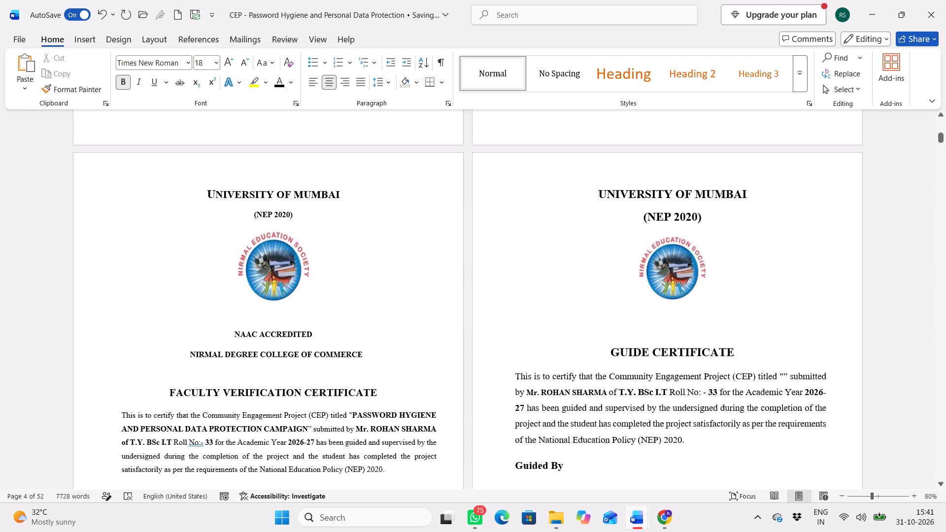
Set the UNIVERSITY OF MUMBAI and (NEP 2020) headings on the guide certificate page to 16 pt.
left_click_drag(600, 191, 729, 216)
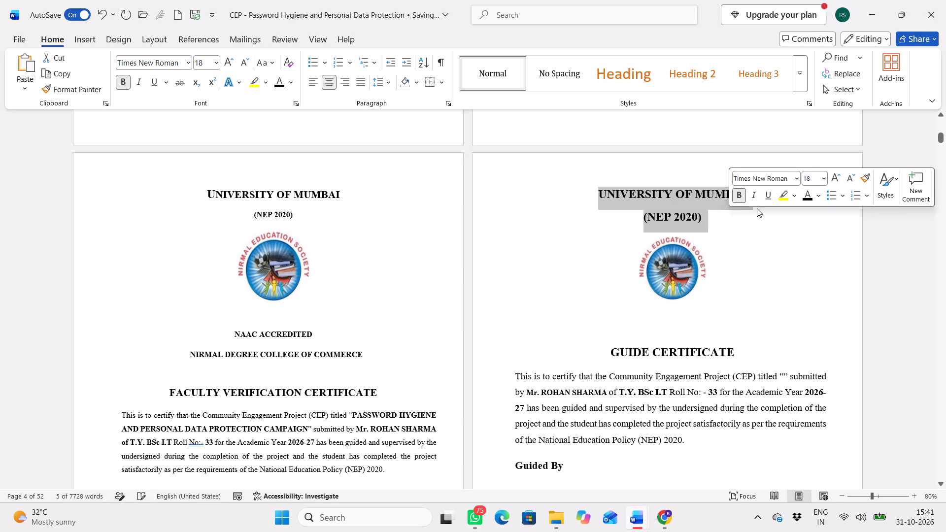
right_click(660, 206)
left_click_drag(758, 171, 830, 236)
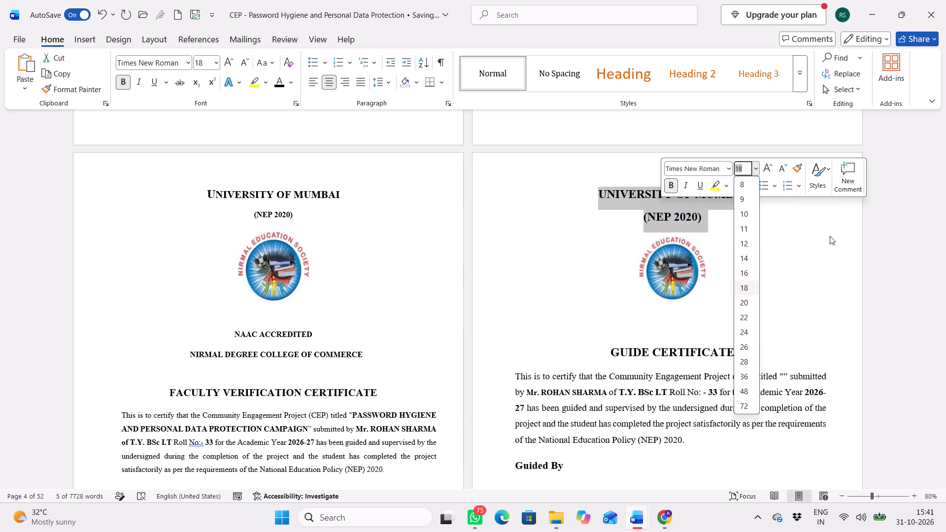
left_click_drag(830, 236, 746, 271)
left_click(746, 271)
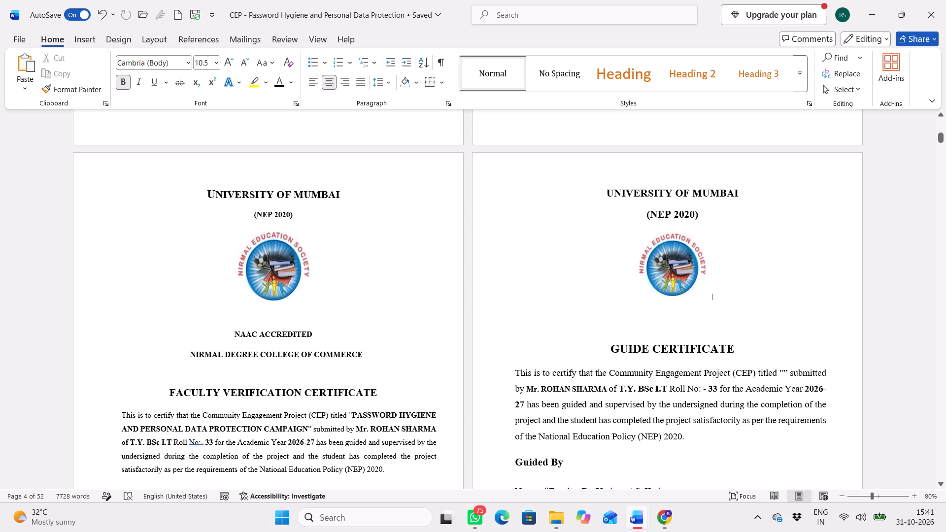
Set the certifying paragraph on the guide certificate page to 14 pt.
left_click_drag(695, 439, 487, 370)
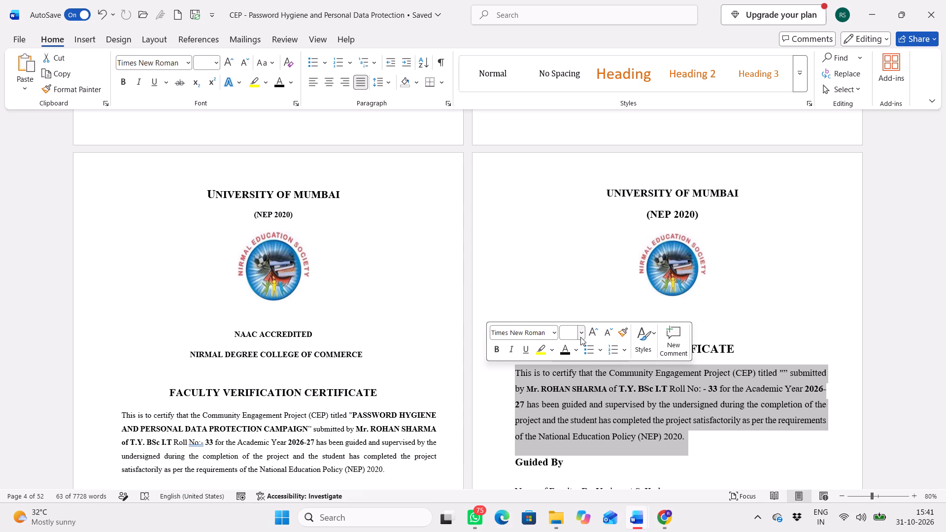
left_click(583, 335)
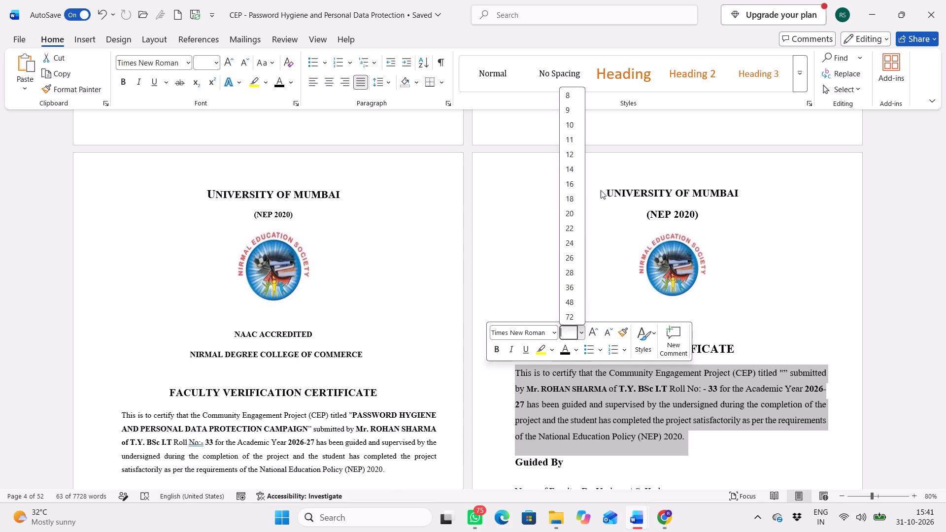
left_click(576, 173)
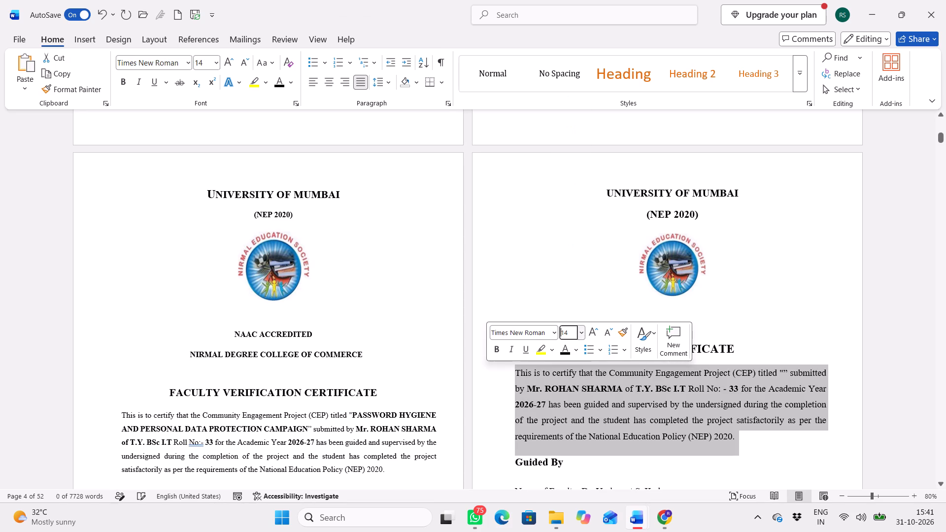
left_click(592, 289)
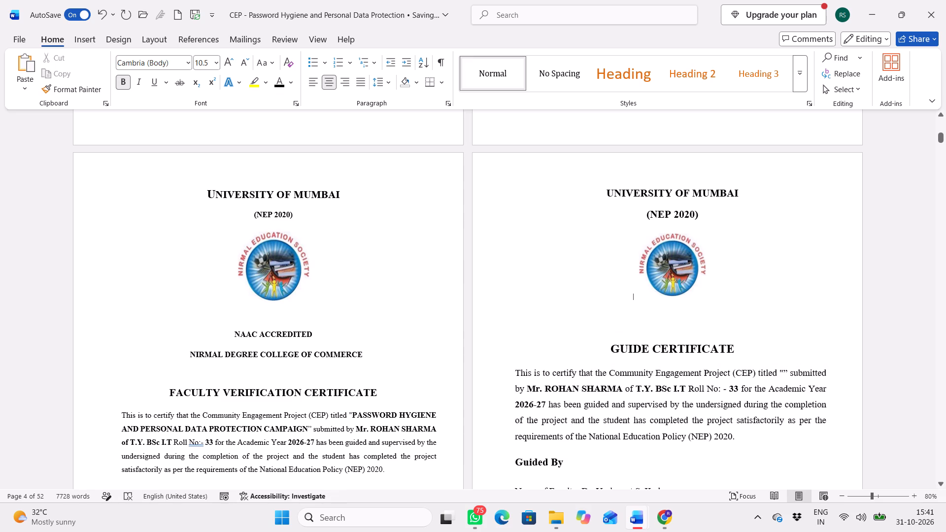
Set the GUIDE CERTIFICATE heading to 16 pt.
left_click_drag(613, 352, 725, 354)
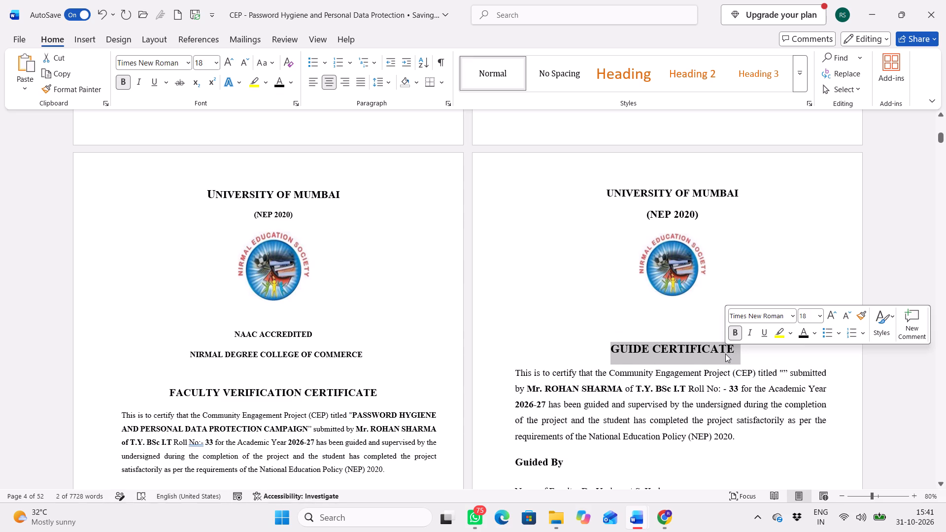
left_click(822, 318)
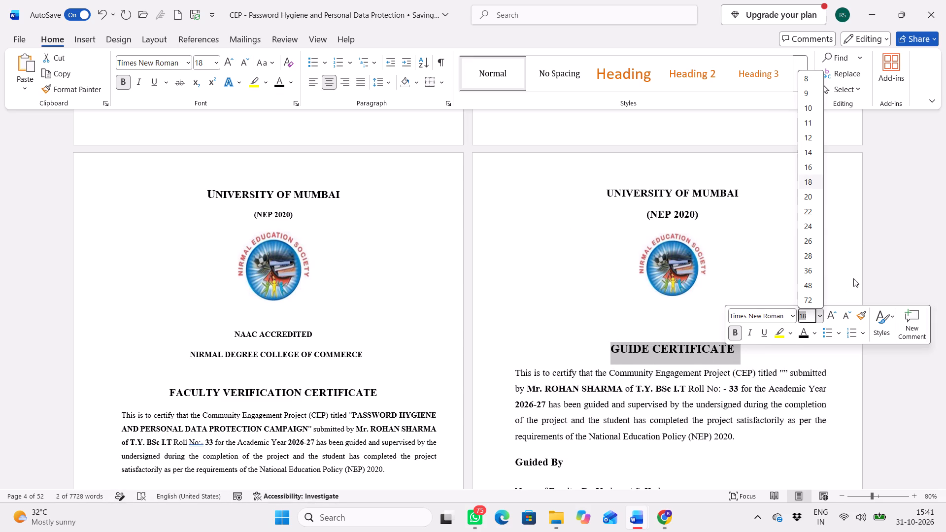
left_click(817, 172)
Set the block from Guided By through the Signature line on the guide certificate page to 14 pt.
scroll(798, 235, "down", 1)
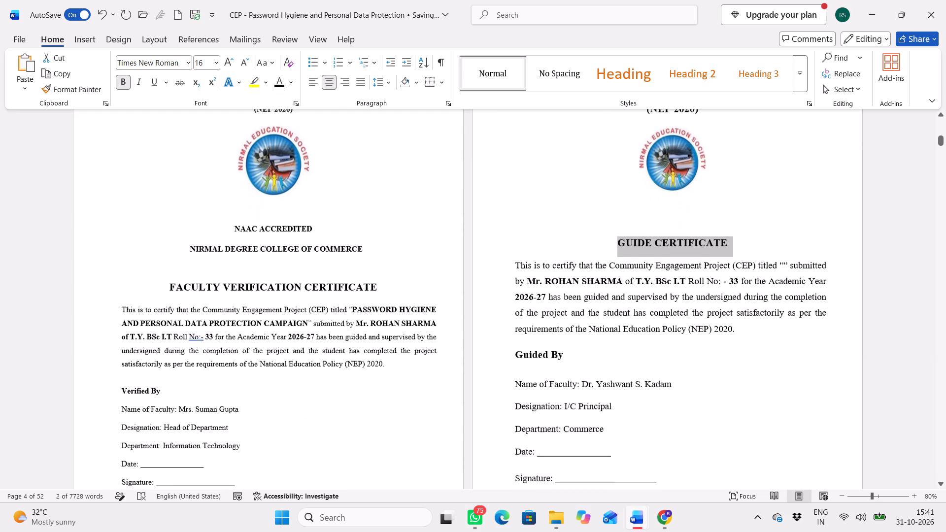
scroll(798, 235, "down", 1)
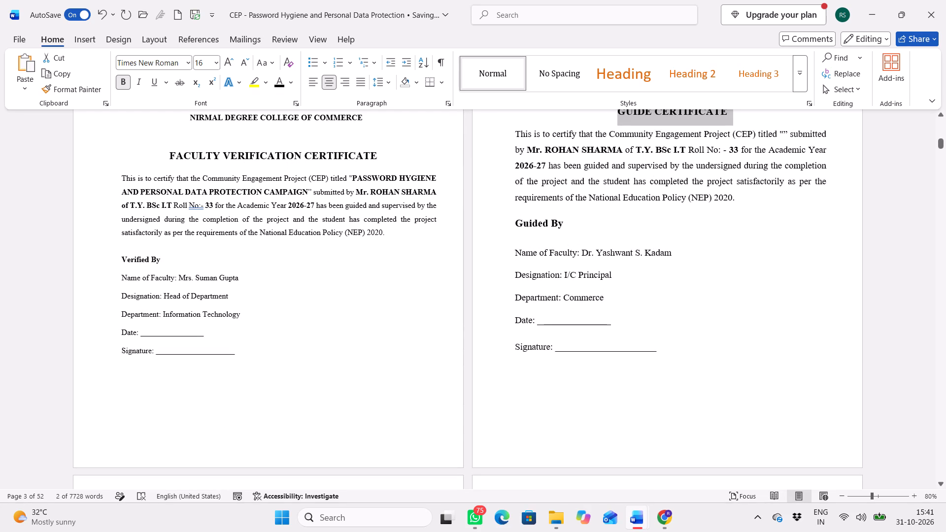
left_click_drag(508, 223, 608, 372)
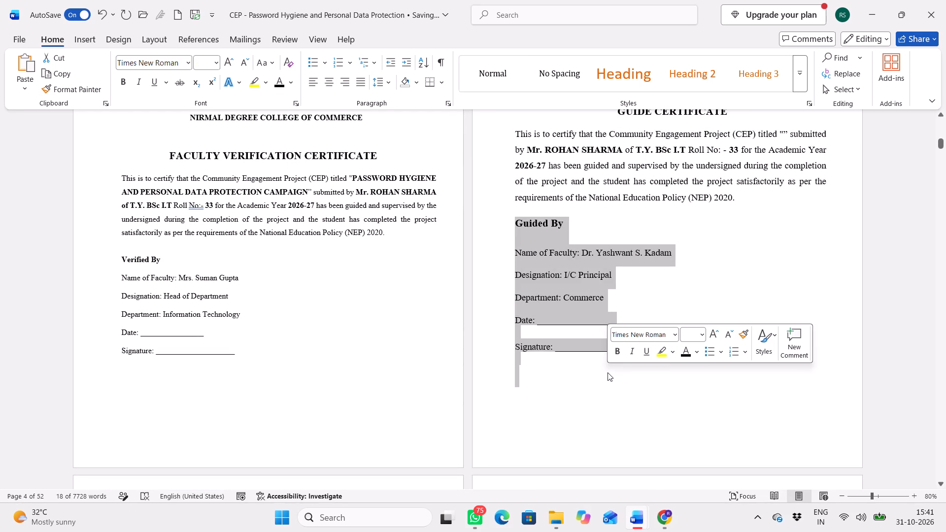
left_click(706, 337)
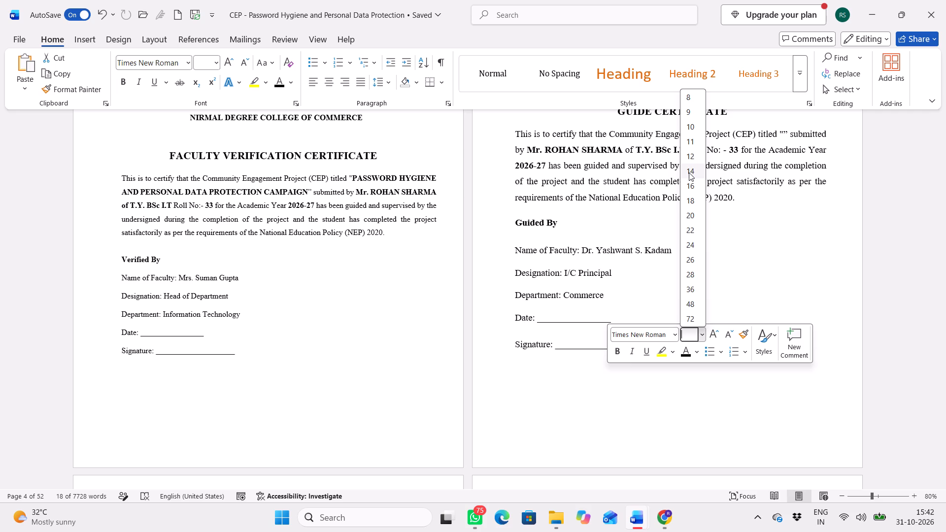
left_click(689, 172)
scroll(702, 312, "down", 1)
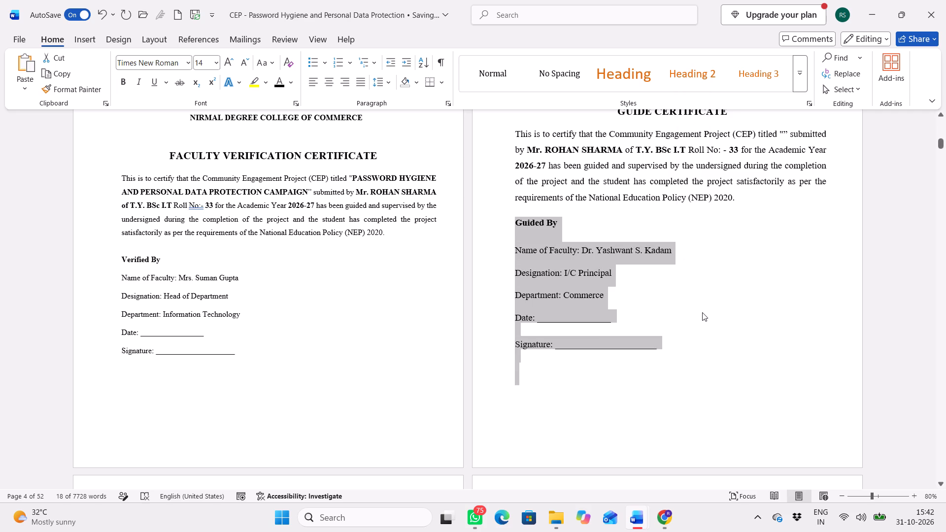
scroll(702, 312, "down", 1)
left_click(712, 309)
Open the font size choices for the heading and certifying paragraph of the second faculty verification certificate, on the page beside the Declaration.
scroll(712, 309, "down", 1)
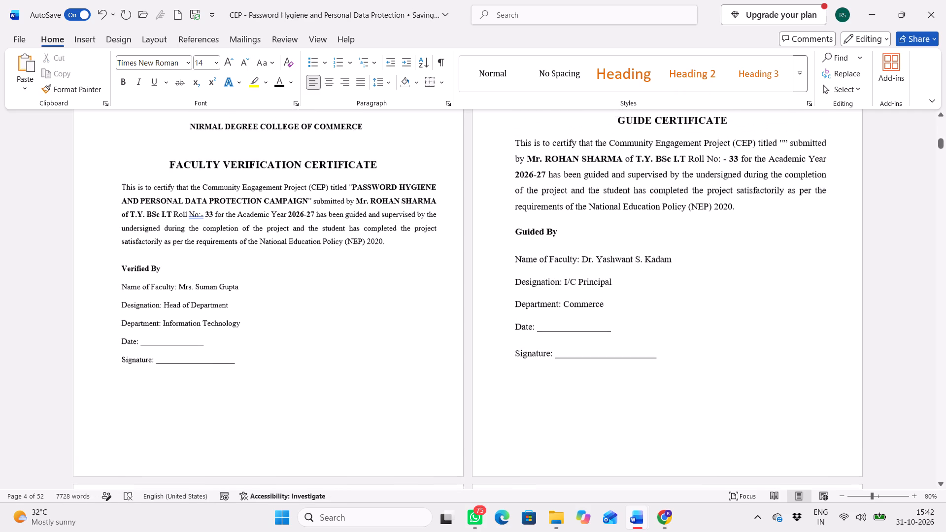
scroll(712, 309, "down", 3)
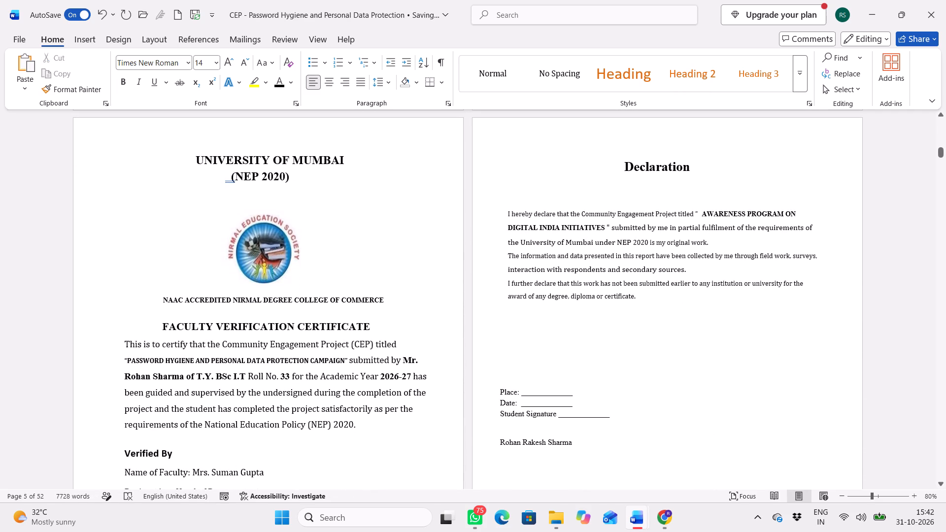
left_click_drag(364, 429, 247, 372)
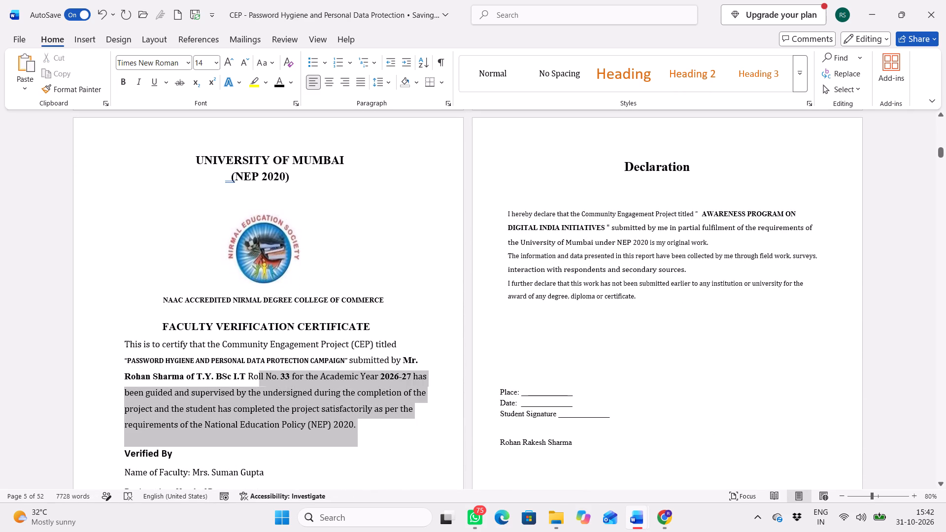
left_click_drag(247, 372, 227, 354)
left_click_drag(121, 338, 380, 431)
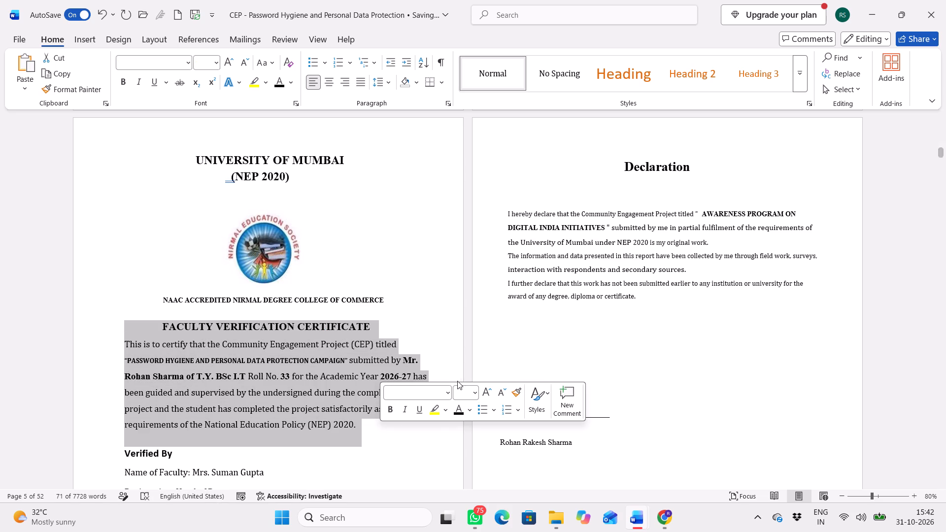
left_click(475, 393)
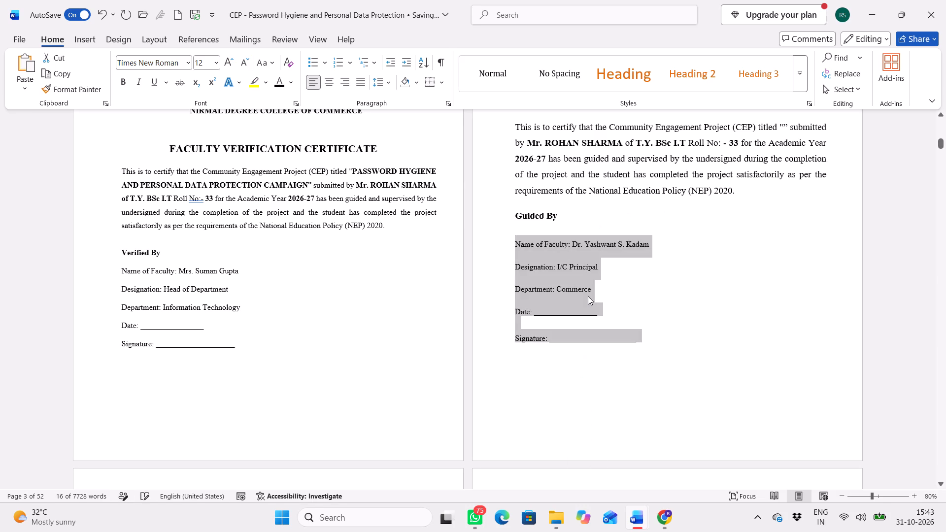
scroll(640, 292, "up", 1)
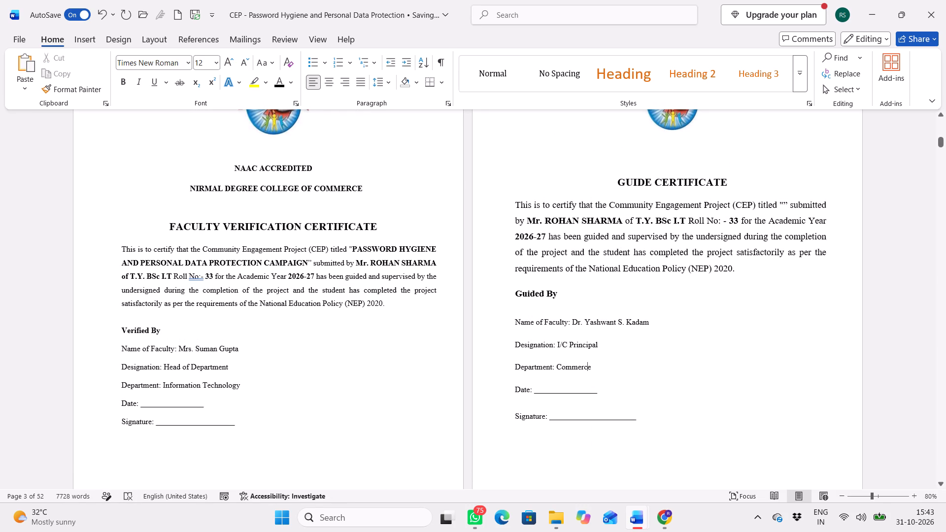
Set the certifying paragraph on the guide certificate page to 12 pt.
left_click_drag(744, 275, 502, 208)
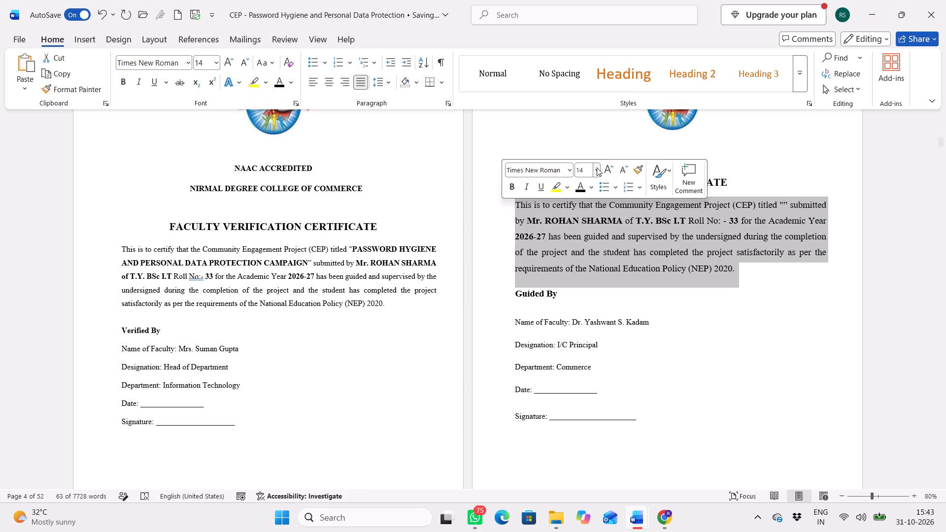
left_click_drag(597, 168, 584, 245)
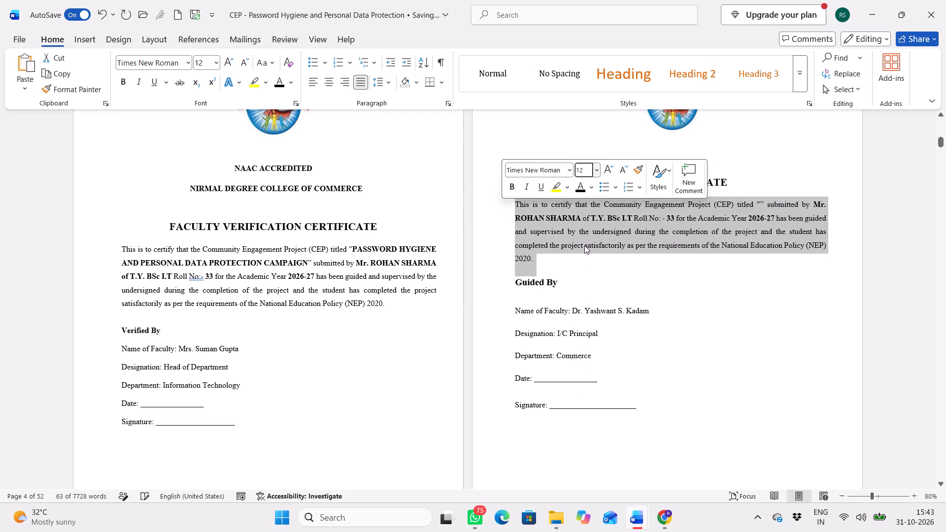
left_click(619, 283)
Switch to the Digital India report and check the font sizes of its guide certificate paragraph and certificate page text.
scroll(619, 283, "right", 1)
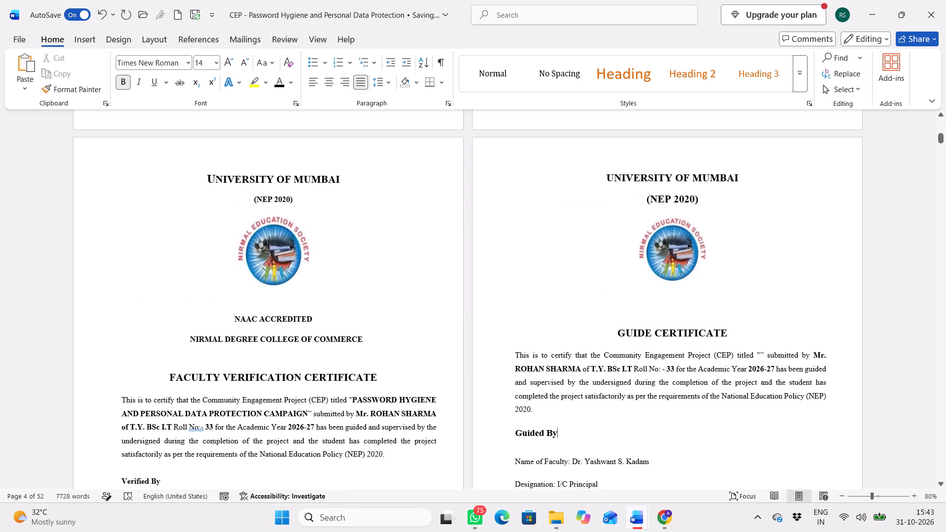
scroll(619, 283, "right", 1)
scroll(619, 283, "down", 1)
key("alt+Tab")
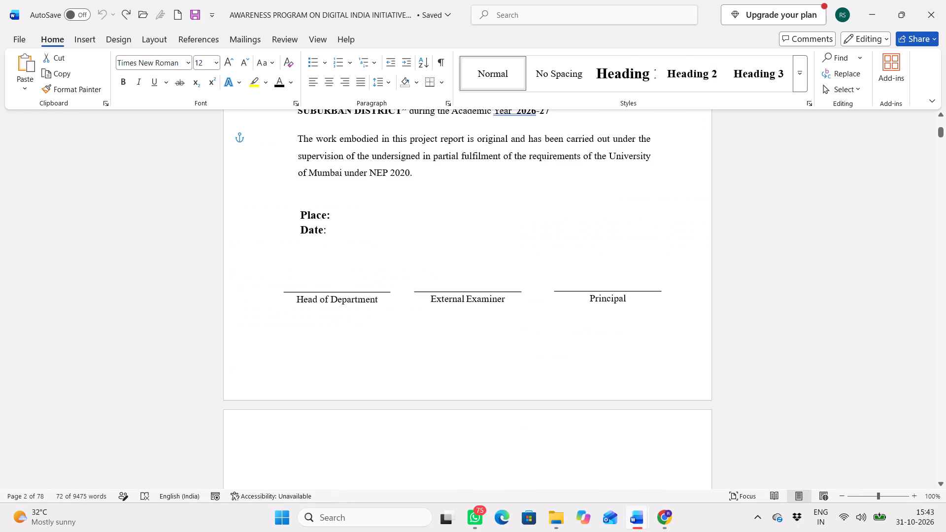
scroll(619, 283, "up", 8)
scroll(619, 283, "down", 1)
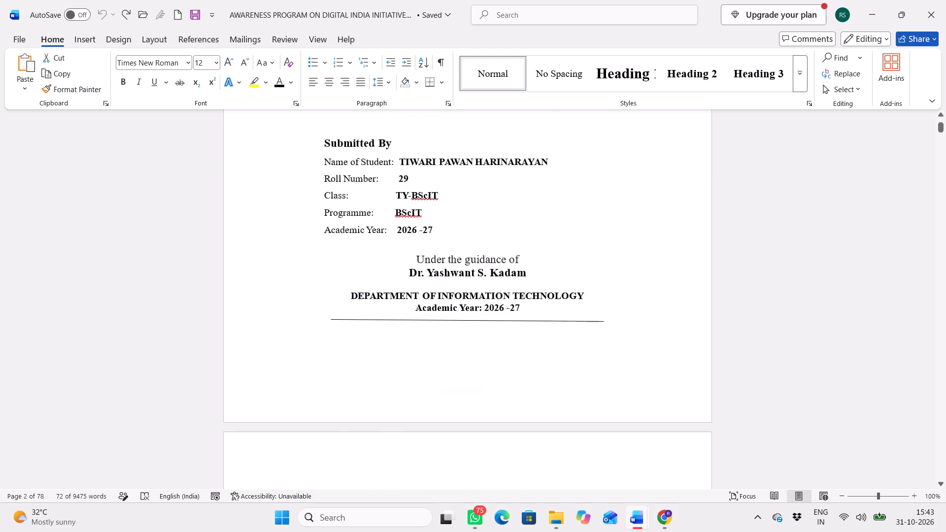
scroll(619, 283, "down", 2)
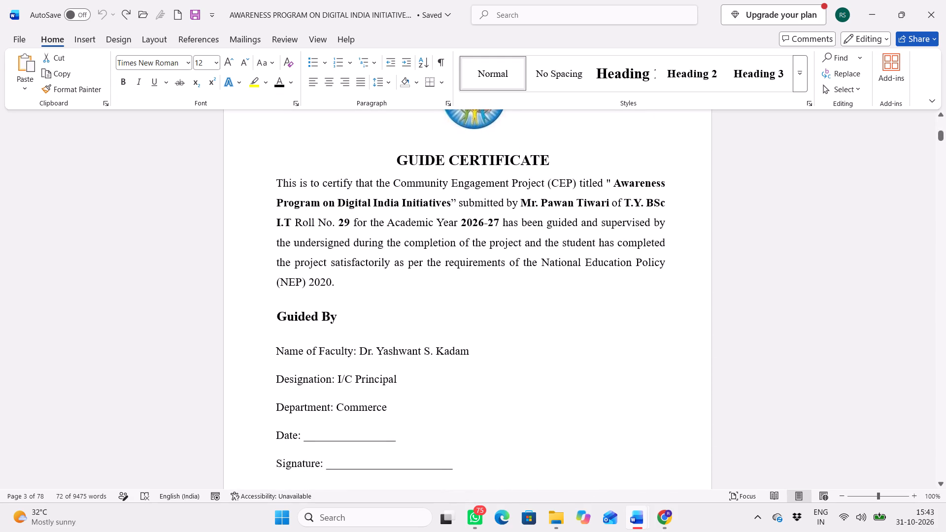
left_click_drag(333, 279, 286, 188)
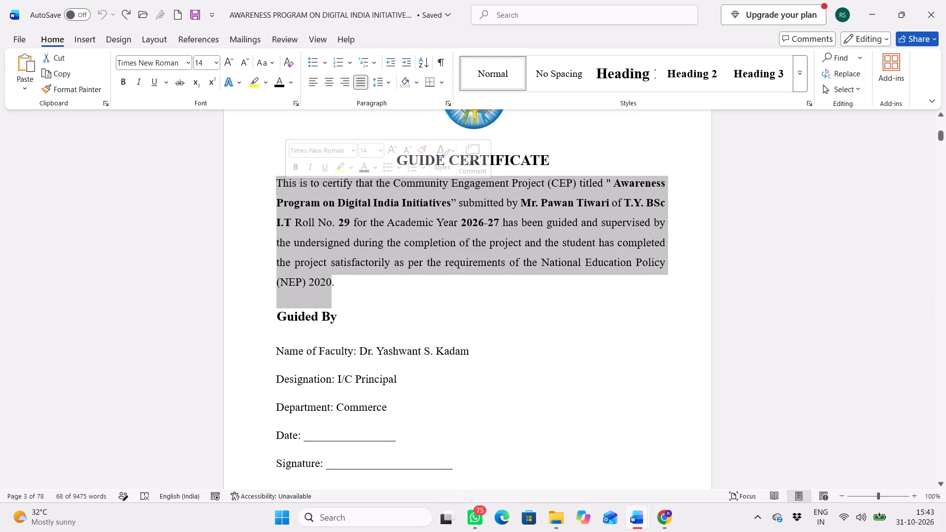
scroll(423, 291, "up", 8)
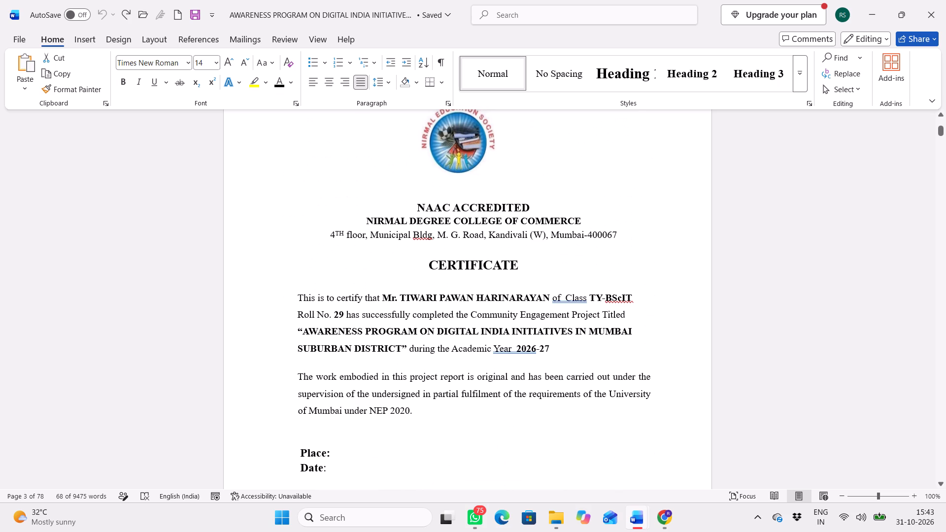
left_click_drag(414, 413, 345, 319)
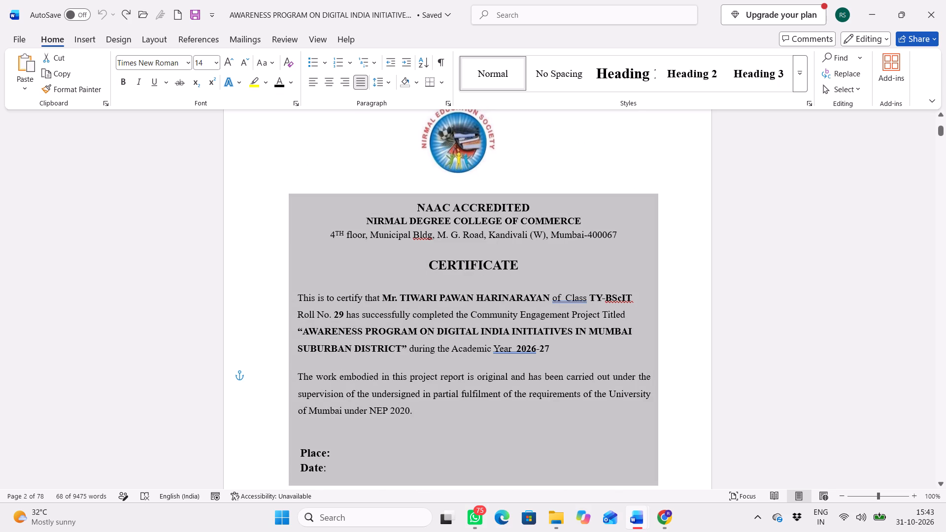
left_click_drag(345, 319, 348, 323)
left_click(744, 335)
Look through the Digital India report's faculty certificate, body chapters, field photos, survey questionnaire pages and Annexure D survey responses.
scroll(744, 335, "down", 9)
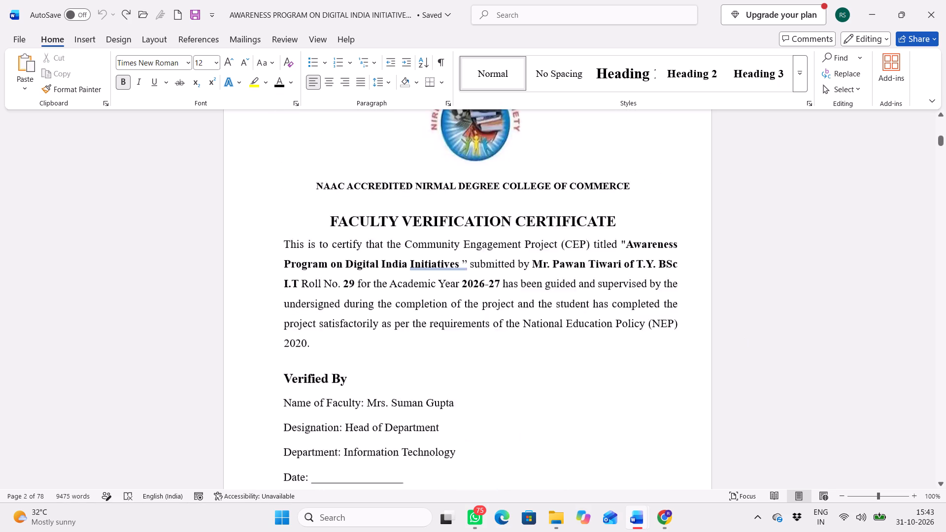
scroll(744, 335, "down", 9)
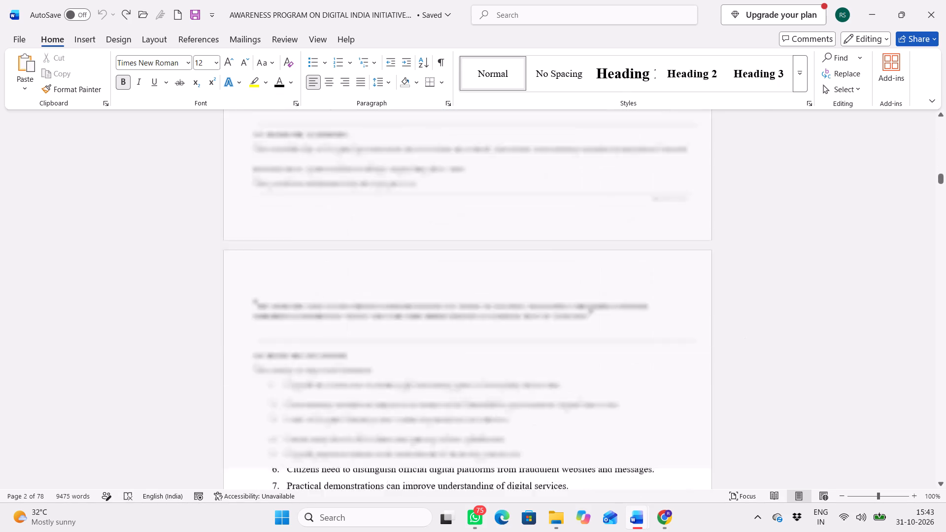
scroll(744, 335, "down", 3)
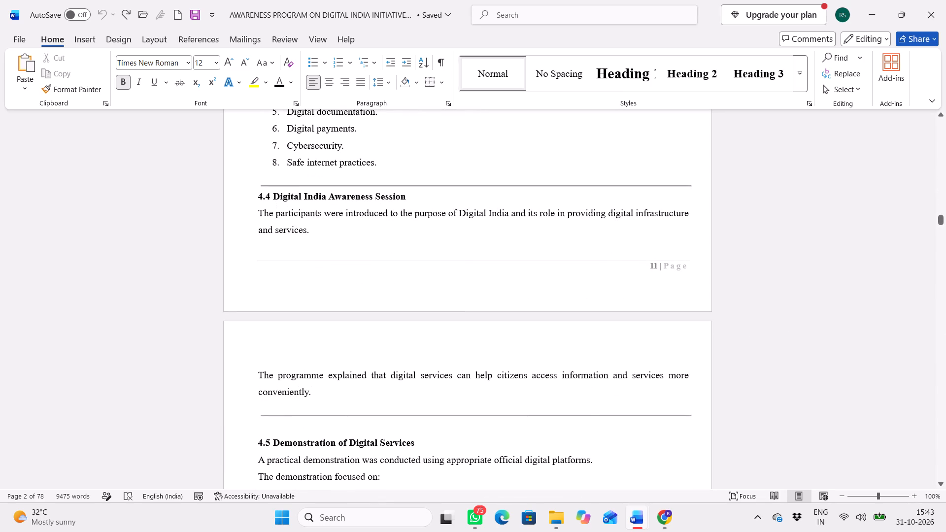
left_click_drag(938, 222, 945, 531)
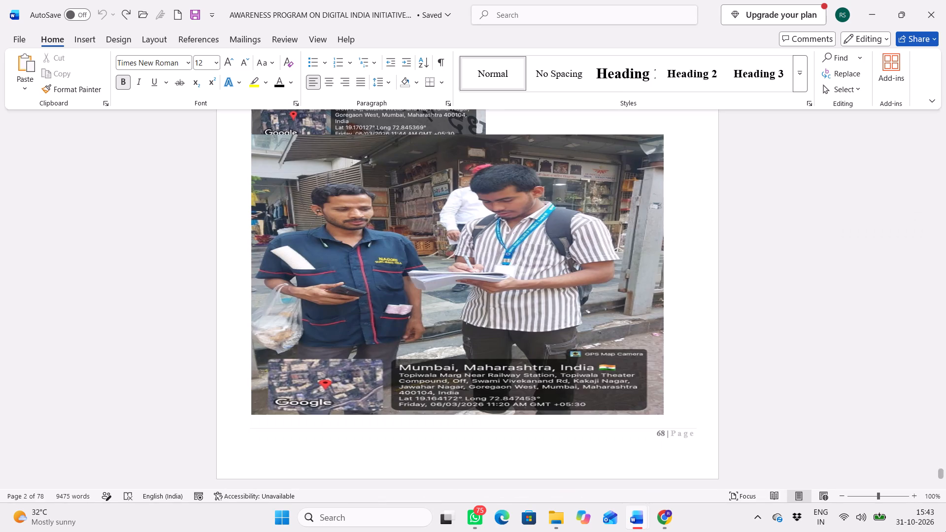
scroll(868, 416, "up", 8)
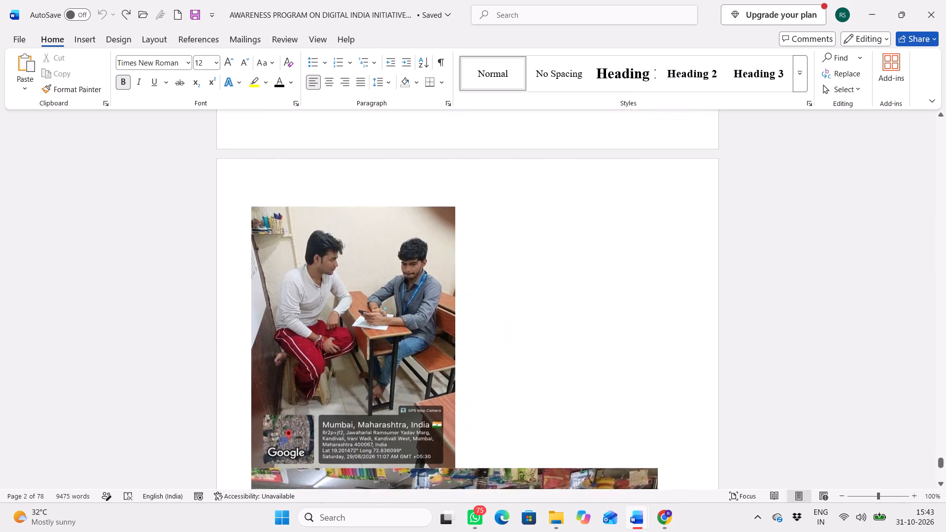
scroll(868, 416, "up", 5)
scroll(868, 416, "right", 1)
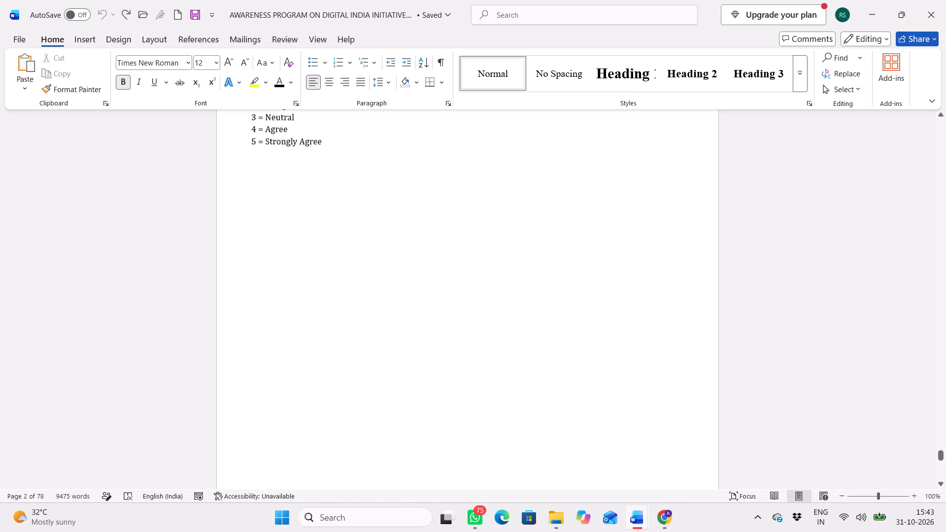
scroll(868, 416, "right", 1)
scroll(868, 416, "up", 11)
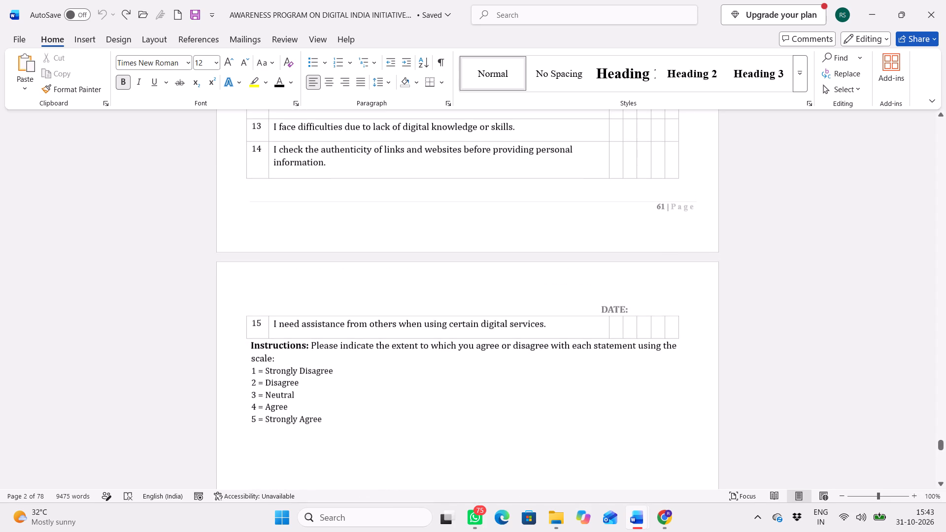
scroll(868, 416, "up", 3)
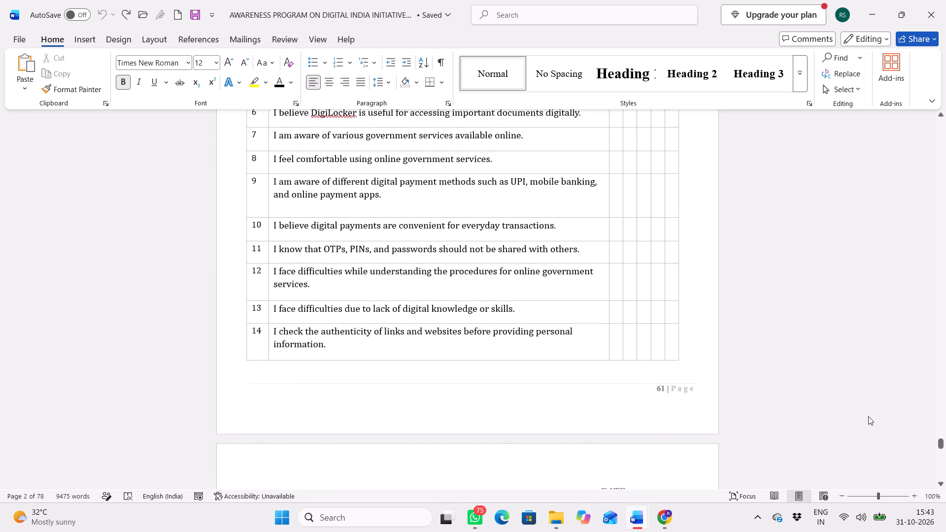
scroll(868, 416, "up", 8)
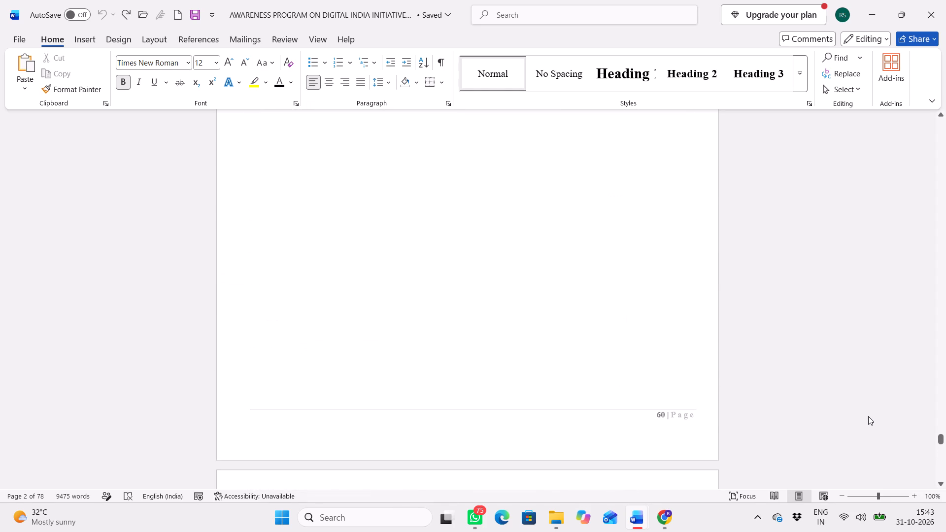
scroll(868, 416, "up", 8)
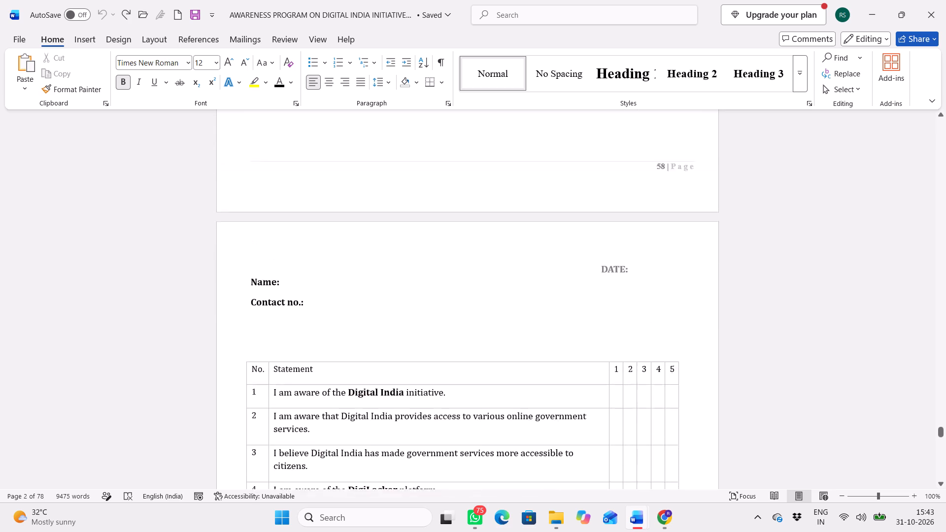
scroll(868, 416, "up", 6)
scroll(868, 416, "down", 1)
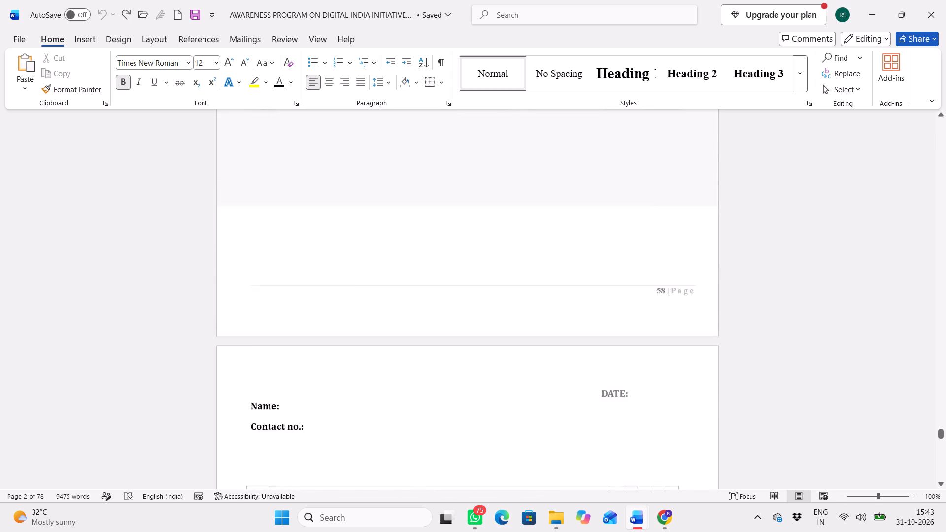
scroll(868, 416, "down", 1)
scroll(868, 416, "up", 4)
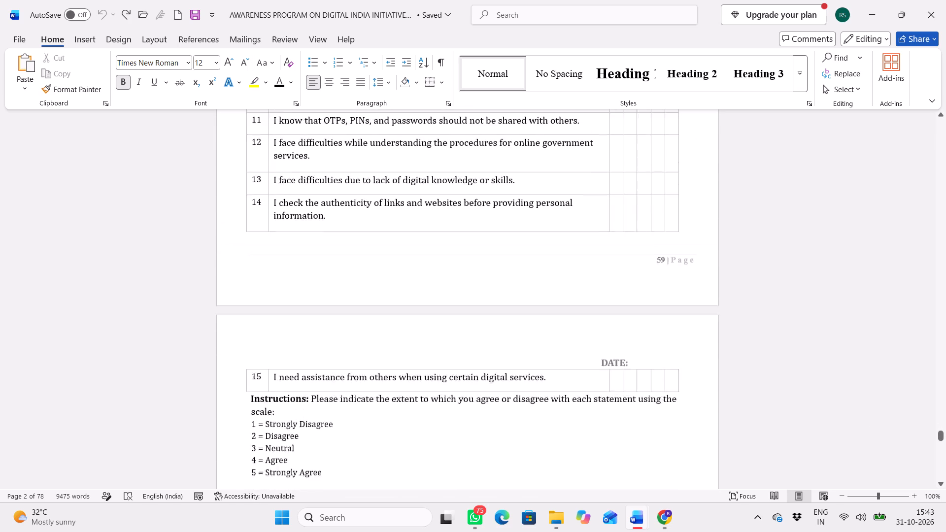
scroll(868, 416, "up", 6)
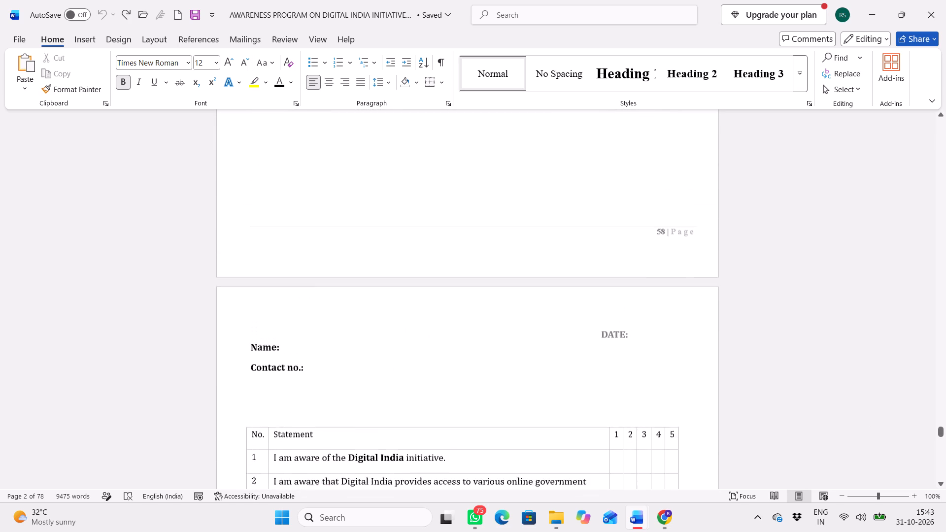
scroll(868, 416, "up", 4)
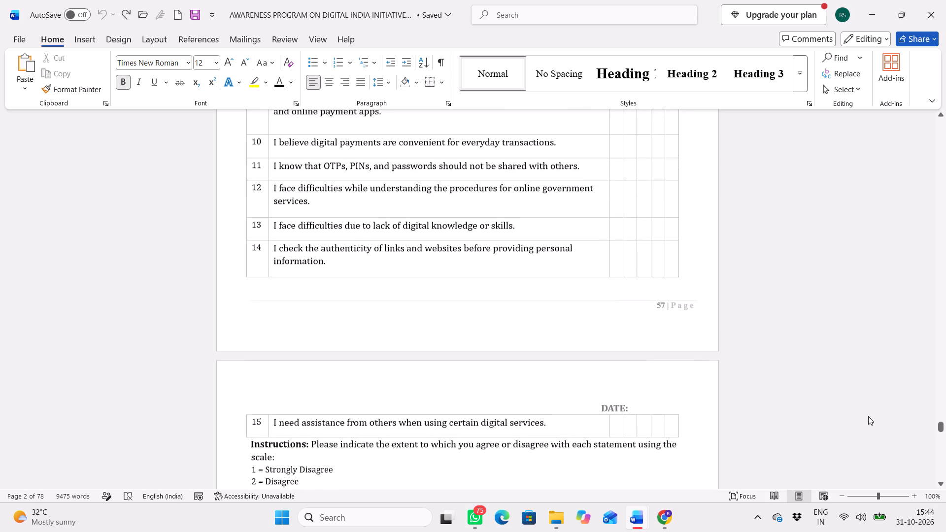
scroll(868, 416, "up", 5)
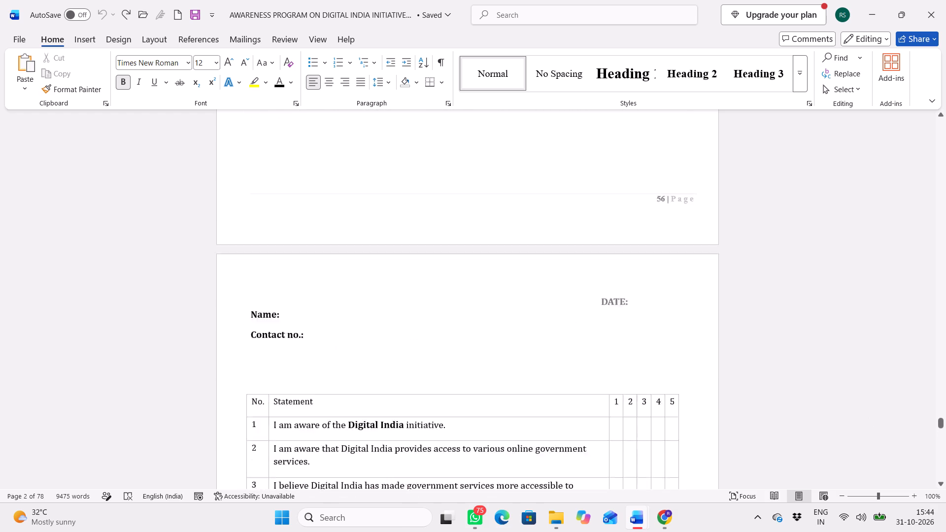
scroll(868, 416, "up", 7)
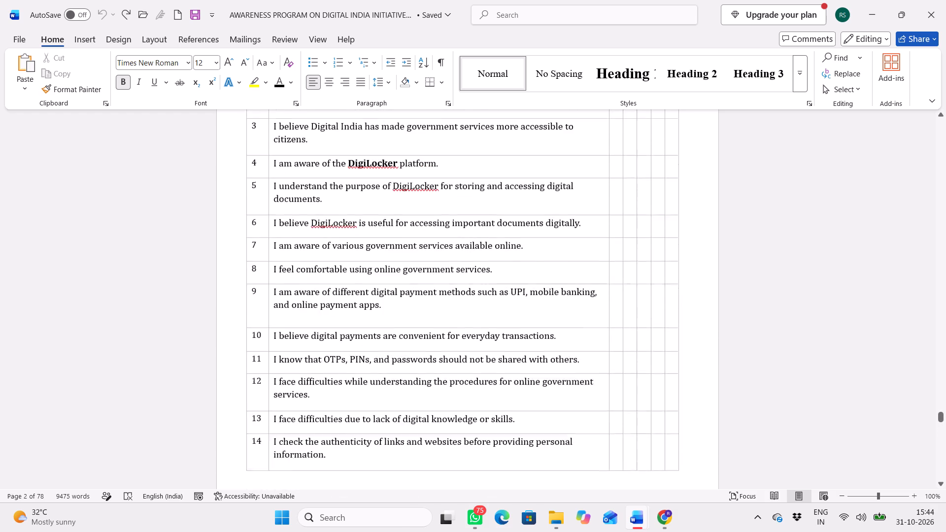
scroll(868, 416, "up", 2)
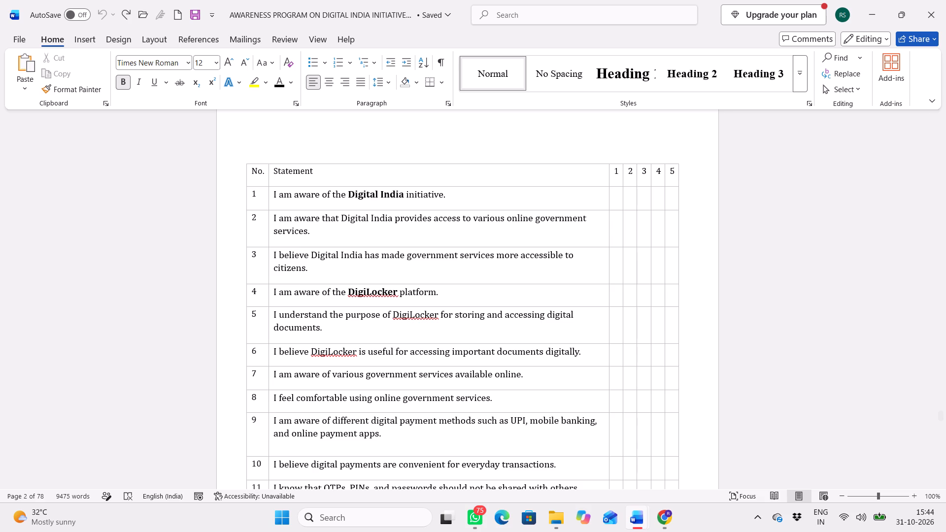
scroll(868, 416, "up", 16)
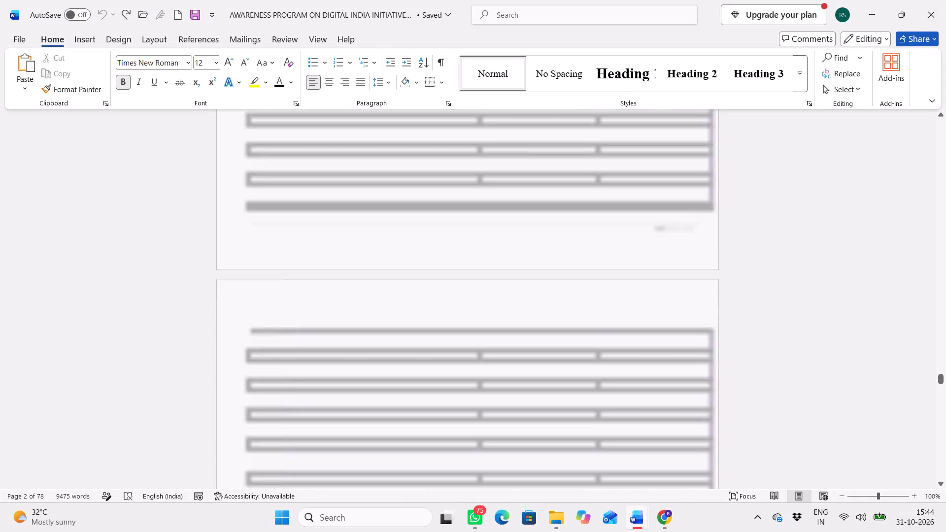
scroll(868, 416, "up", 6)
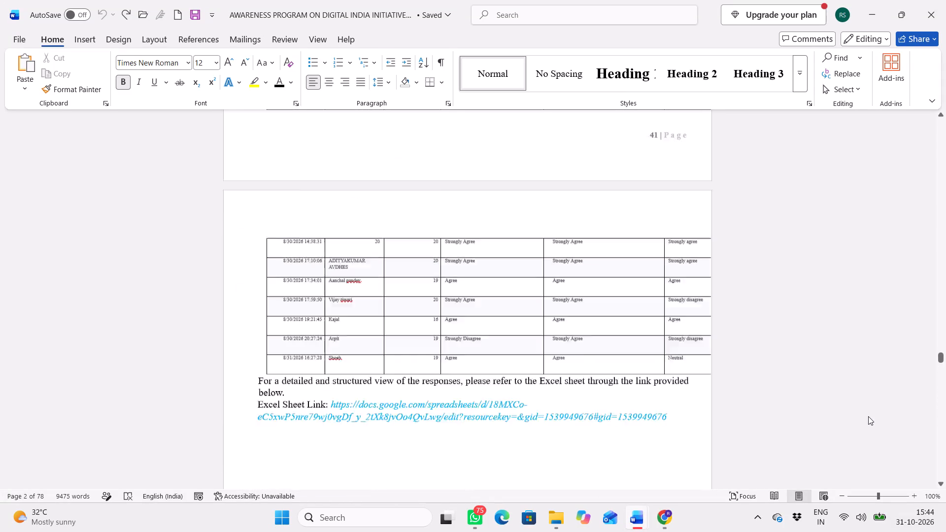
scroll(868, 416, "up", 6)
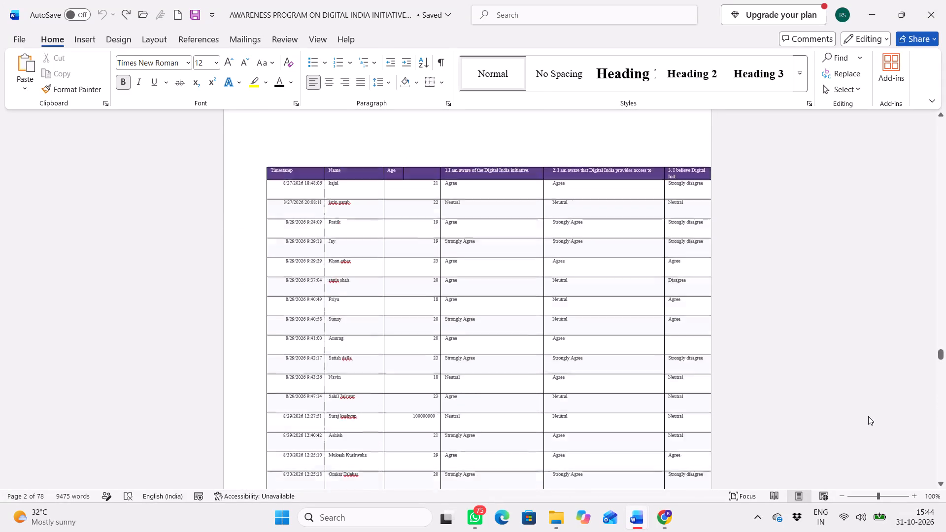
scroll(868, 416, "up", 6)
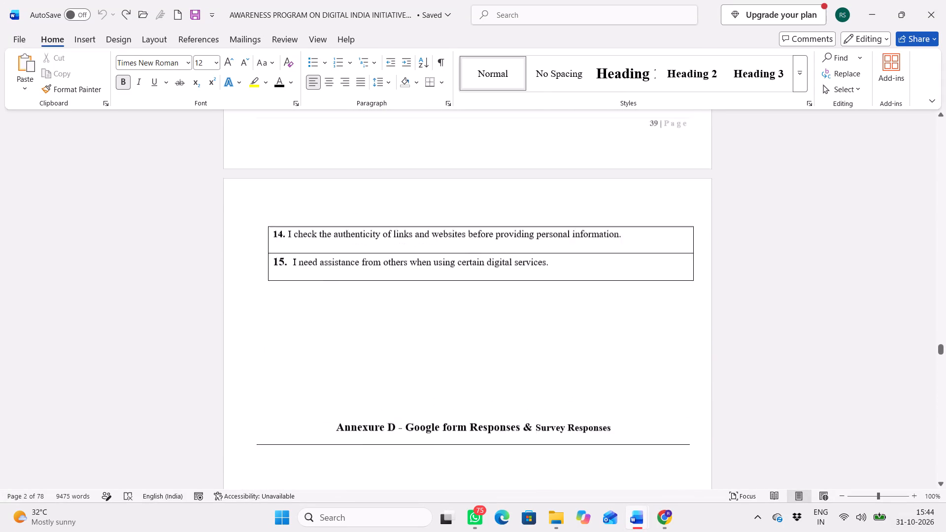
scroll(868, 416, "up", 1)
scroll(868, 416, "down", 2)
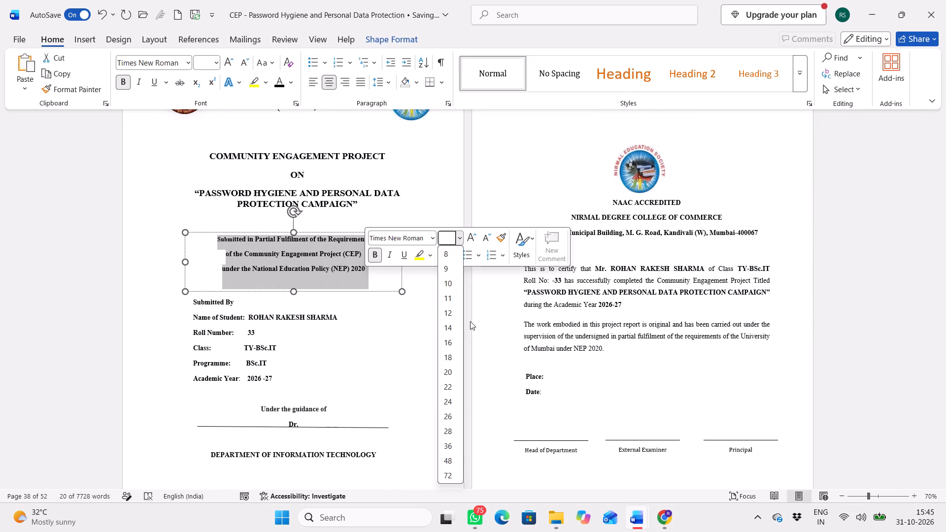
Set the "Submitted in Partial Fulfilment" text block on the CEP report's cover page to 14 pt.
left_click(451, 328)
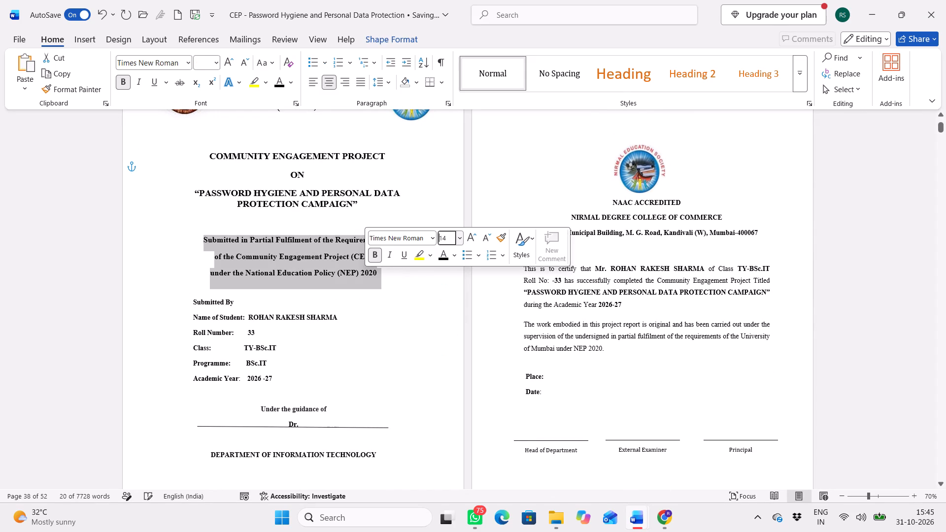
left_click(406, 318)
Move the UNIVERSITY OF MUMBAI heading on the certificate page down one line with a line break and indent it with spaces.
scroll(406, 318, "up", 4)
scroll(406, 318, "down", 1)
scroll(406, 318, "up", 1)
scroll(406, 318, "down", 1)
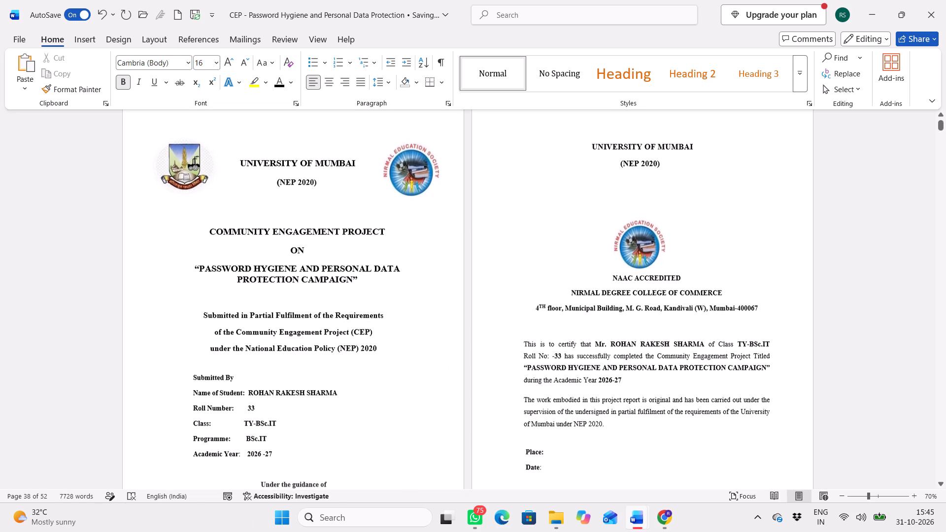
scroll(406, 318, "down", 1)
scroll(406, 318, "up", 1)
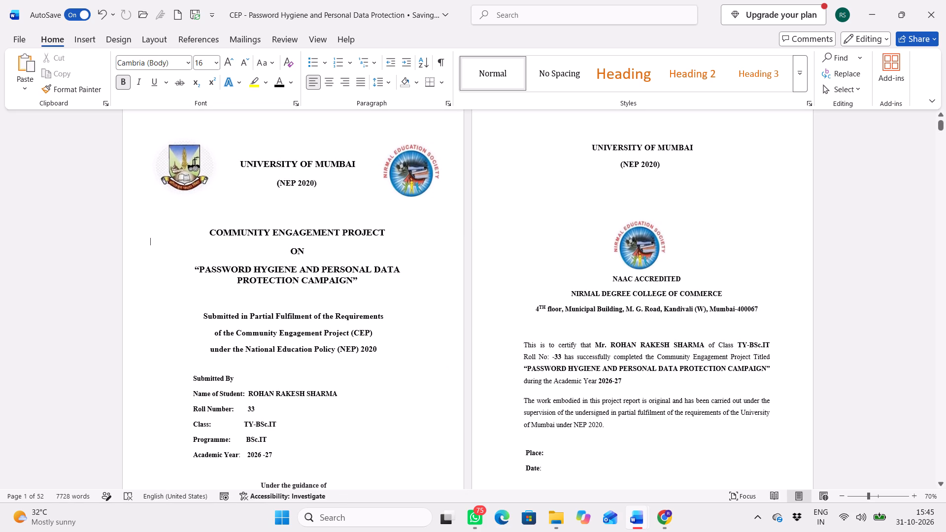
scroll(406, 318, "up", 1)
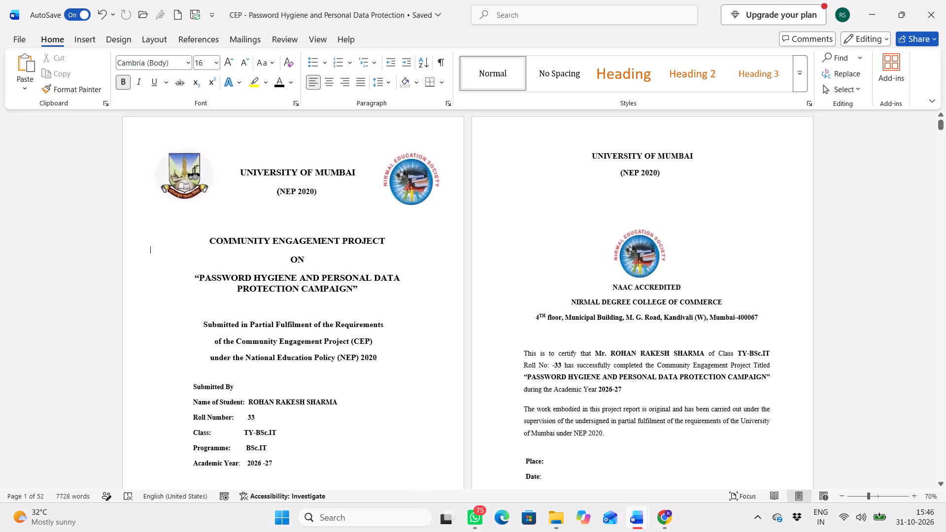
left_click(590, 158)
key("Return")
key("BackSpace")
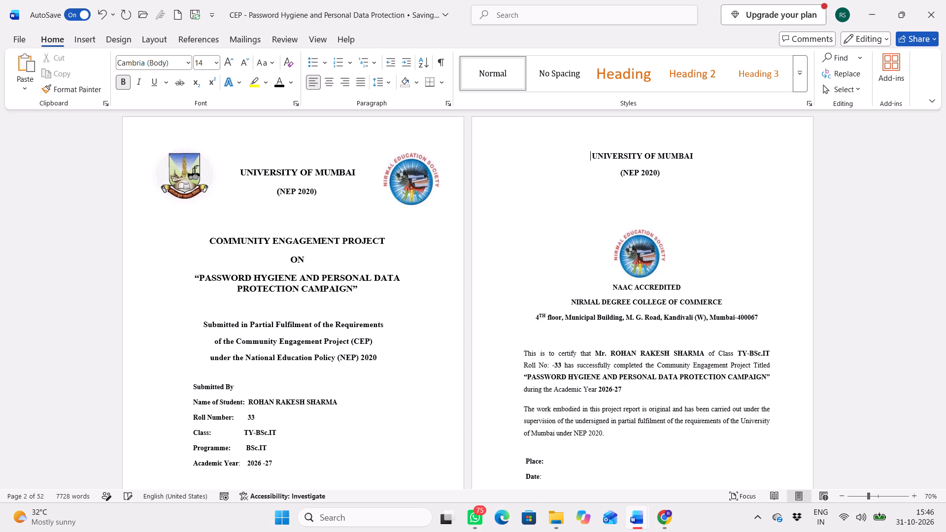
key("shift+Return")
key("space")
key("space")
key("space")
key("space")
key("space")
key("space")
key("space")
key("space")
key("space")
key("space")
key("space")
key("space")
key("space")
key("space")
key("space")
key("space")
key("space")
key("space")
key("space")
key("space")
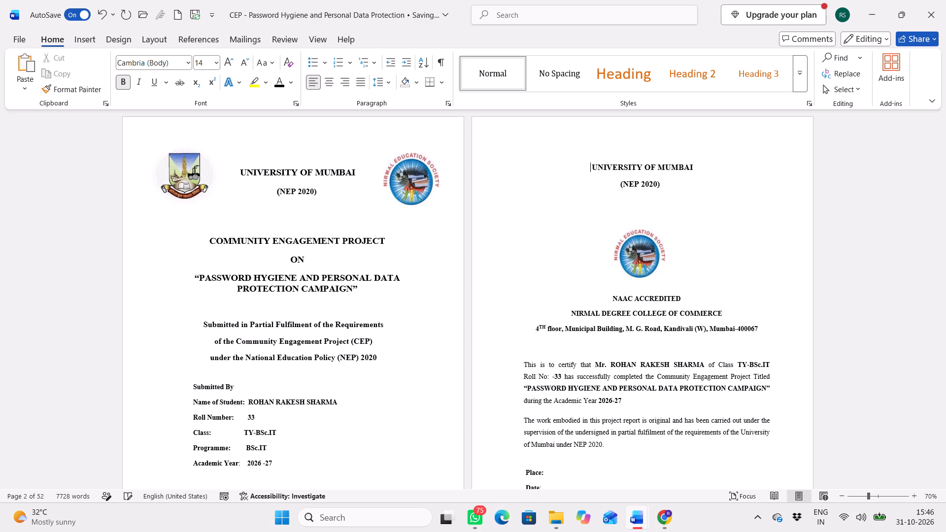
Search the computer for "kuro" and open the top match.
left_click(378, 517)
type("kuro")
key("Return")
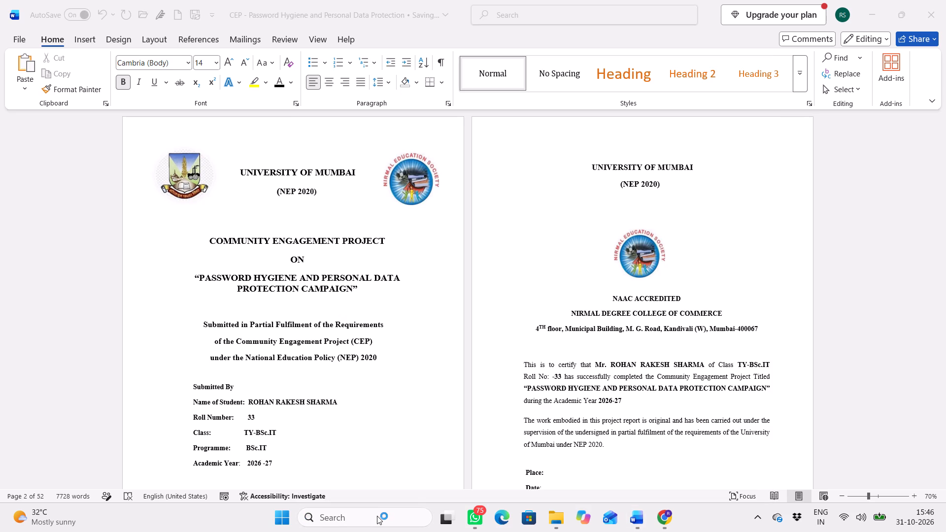
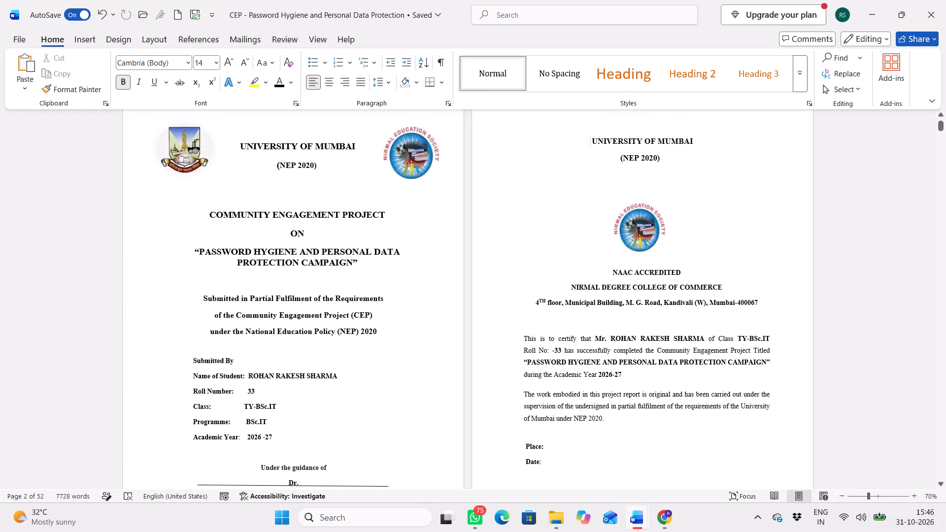
Set the UNIVERSITY OF MUMBAI and (NEP 2020) heading lines on the certificate page to 16 pt.
left_click_drag(591, 142, 693, 167)
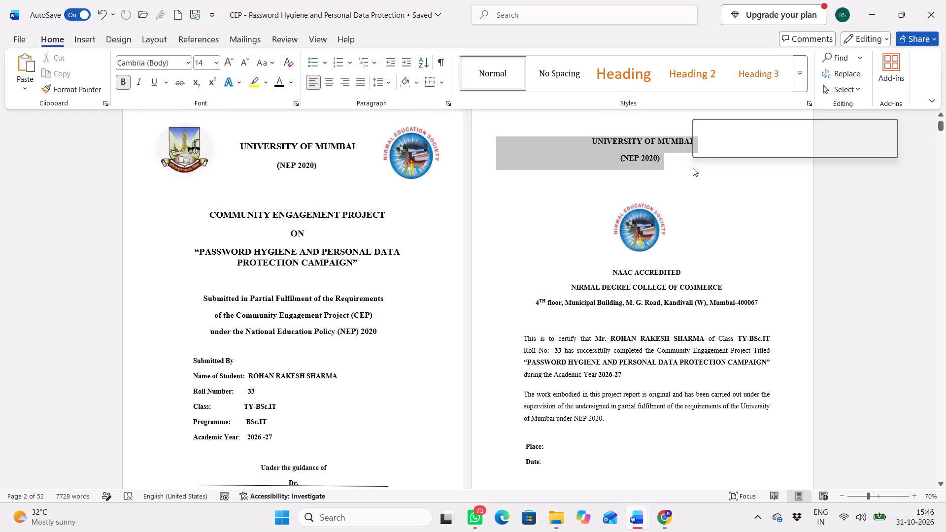
left_click(783, 127)
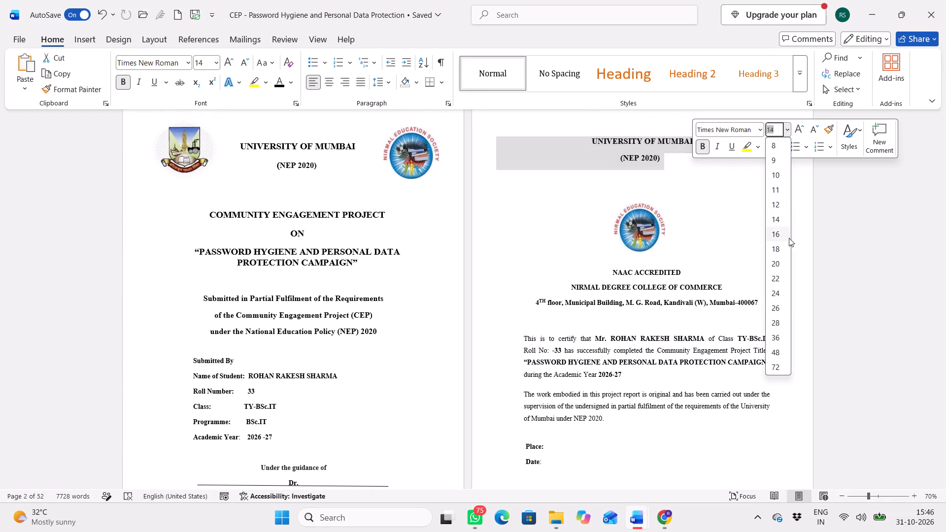
left_click(782, 236)
left_click(636, 161)
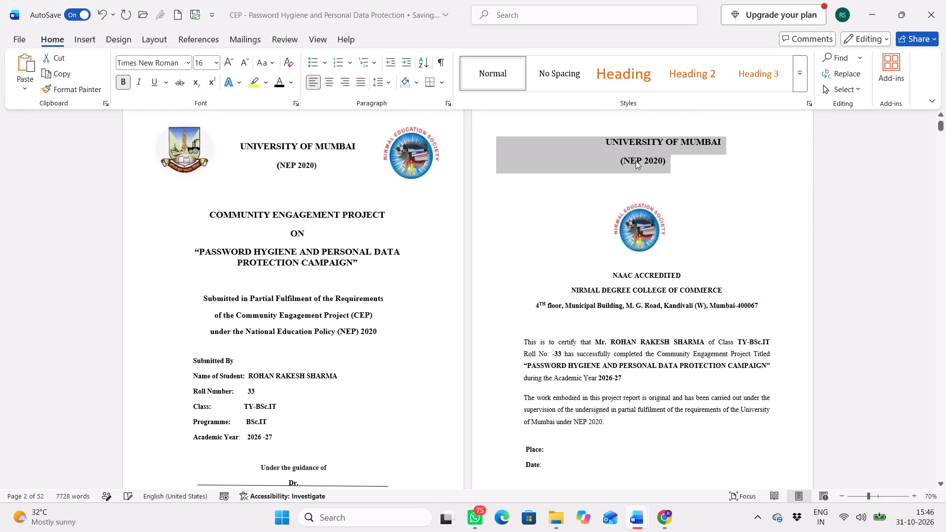
Reduce the spaces before UNIVERSITY OF MUMBAI on the certificate page so the heading sits centred above (NEP 2020).
left_click(604, 140)
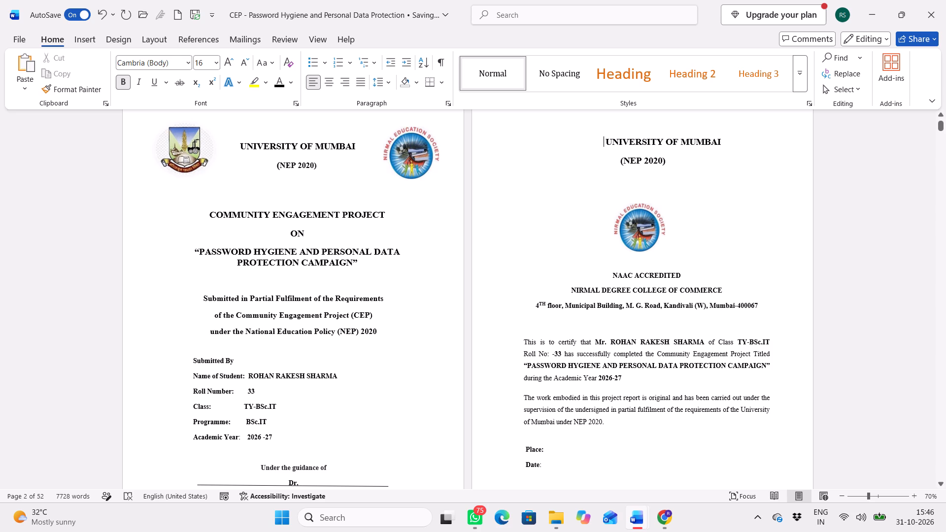
key("BackSpace")
key("BackSpace")
key("BackSpace")
key("BackSpace")
key("BackSpace")
key("BackSpace")
key("BackSpace")
key("BackSpace")
key("BackSpace")
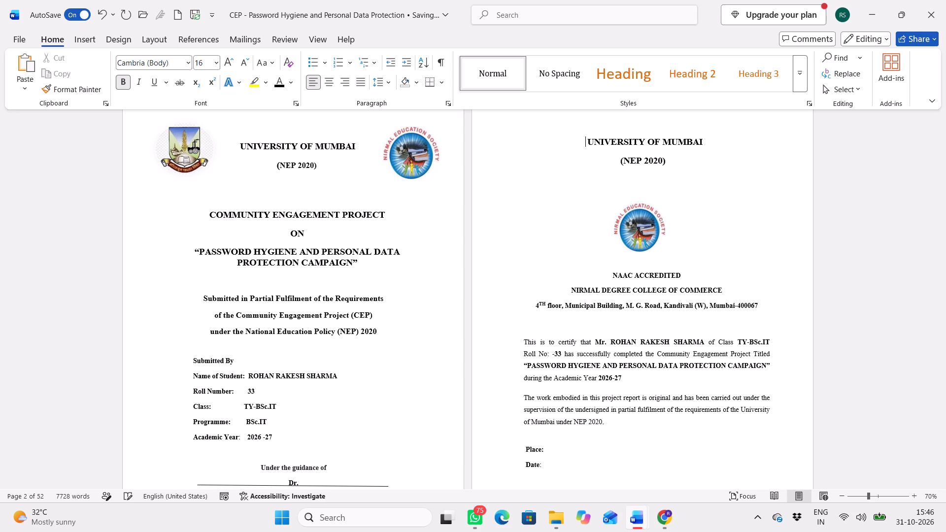
key("BackSpace")
key("BackSpace")
key("space")
key("space")
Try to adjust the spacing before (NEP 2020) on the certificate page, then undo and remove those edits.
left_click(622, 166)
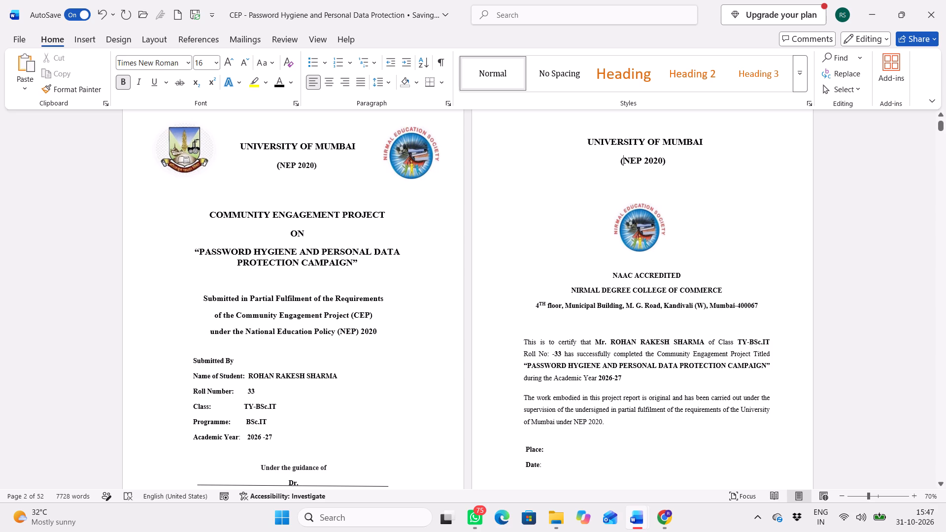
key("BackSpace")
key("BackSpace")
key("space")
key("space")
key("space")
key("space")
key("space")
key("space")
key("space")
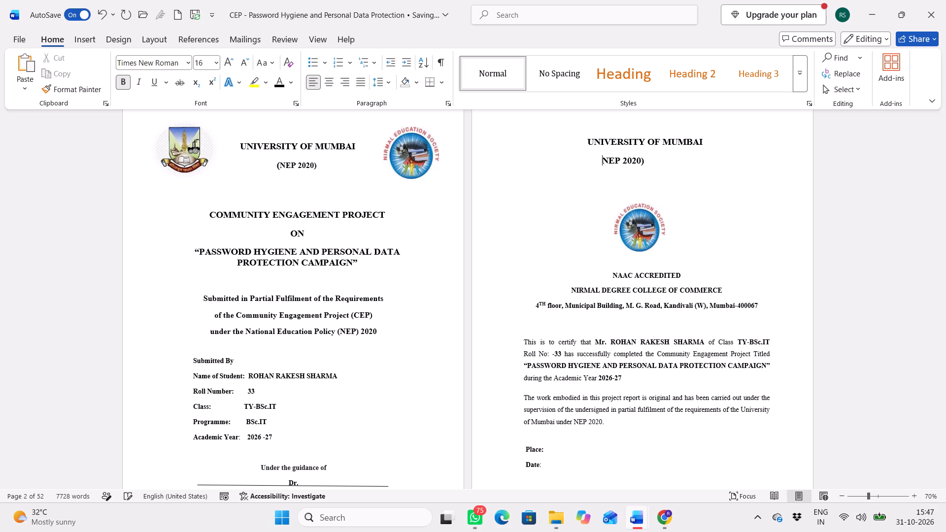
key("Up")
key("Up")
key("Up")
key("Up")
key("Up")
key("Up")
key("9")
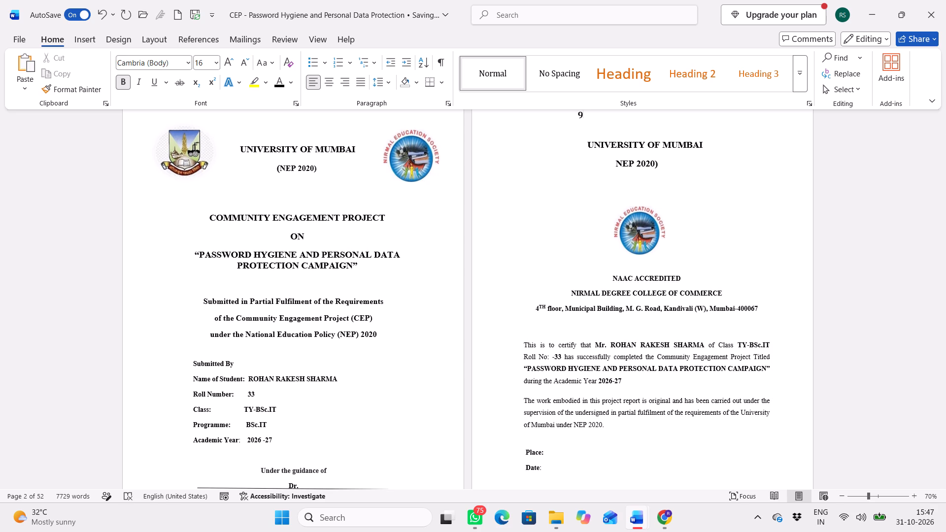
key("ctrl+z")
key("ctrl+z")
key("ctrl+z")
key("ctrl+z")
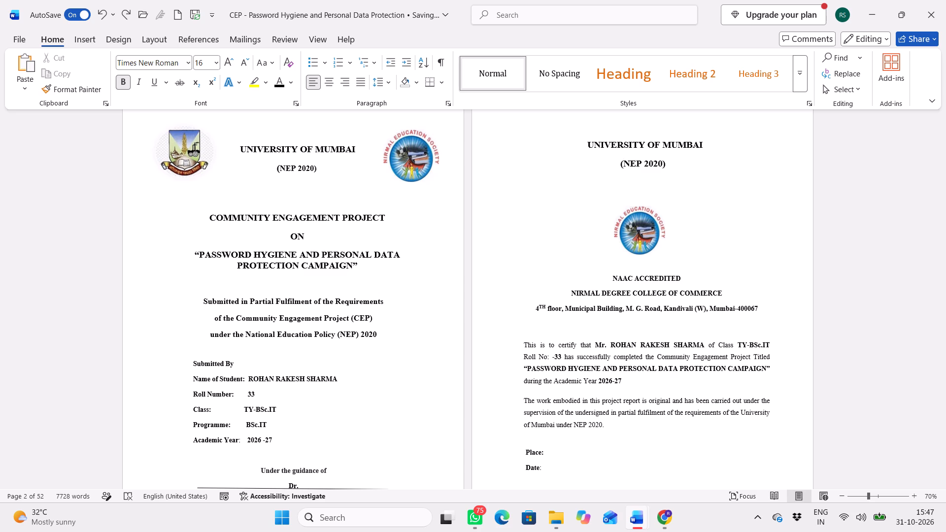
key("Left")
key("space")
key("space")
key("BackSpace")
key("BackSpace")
Set the NAAC ACCREDITED, college name and address block on the certificate page to 12 pt.
scroll(622, 166, "right", 1)
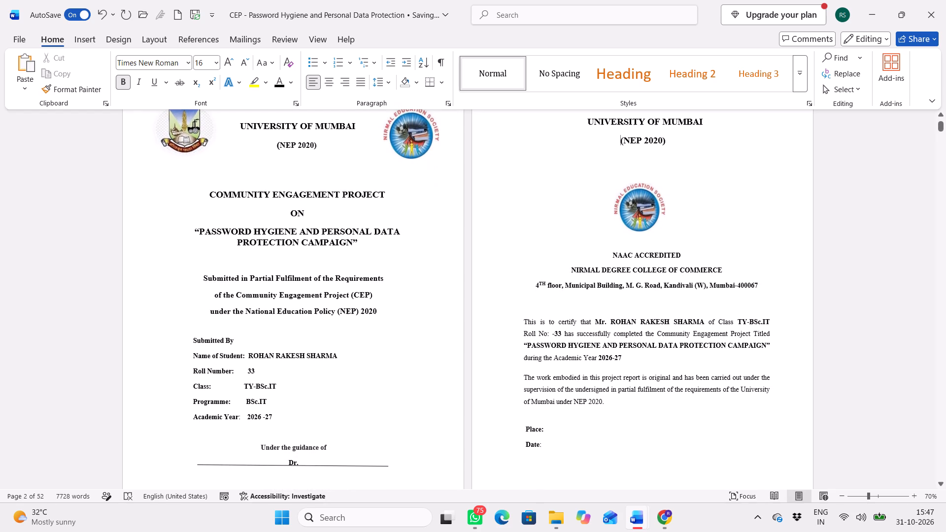
left_click_drag(608, 256, 702, 278)
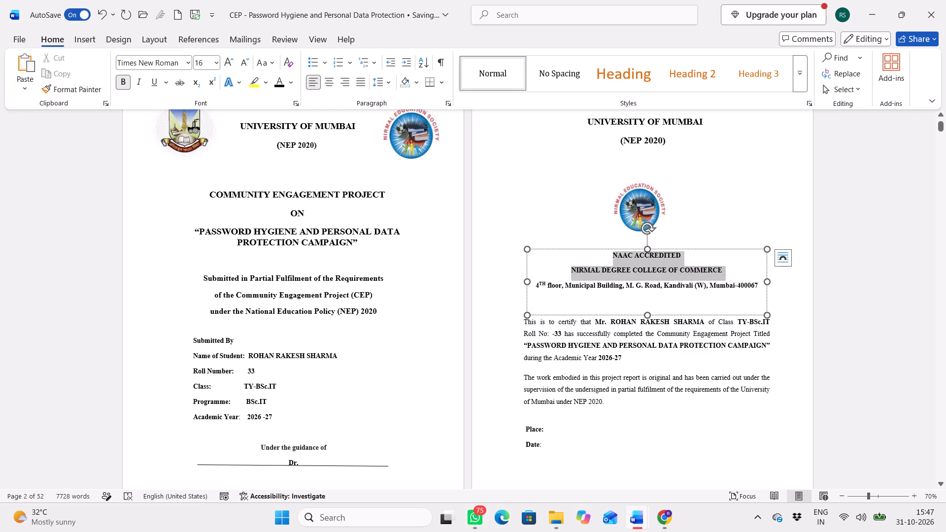
left_click_drag(702, 278, 755, 294)
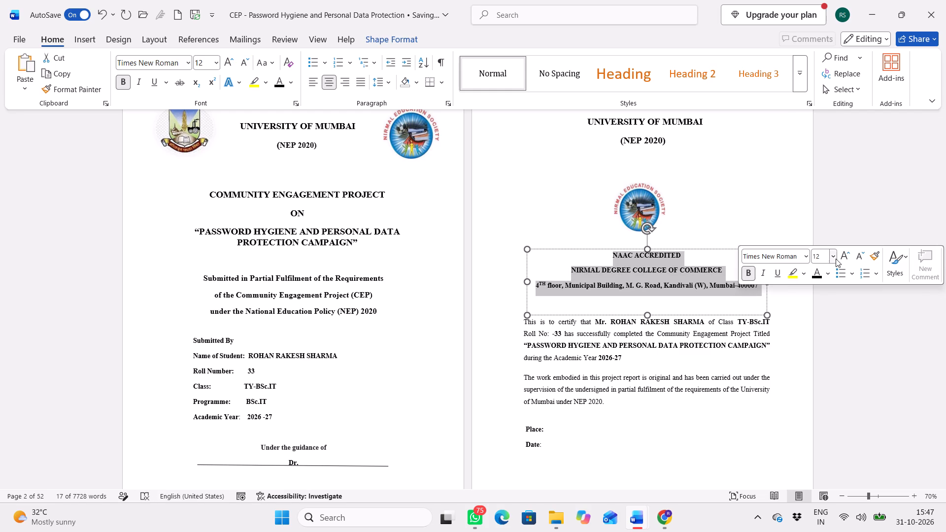
left_click(836, 259)
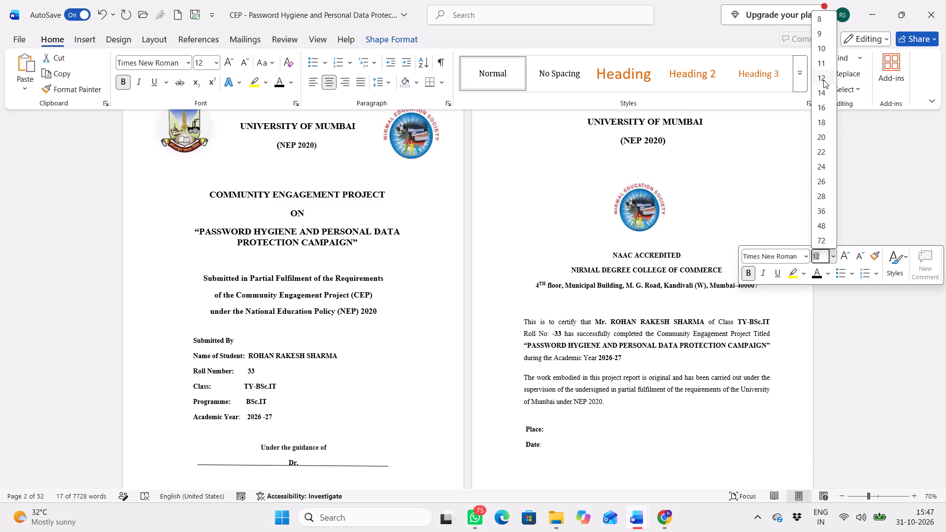
left_click(823, 80)
left_click(861, 221)
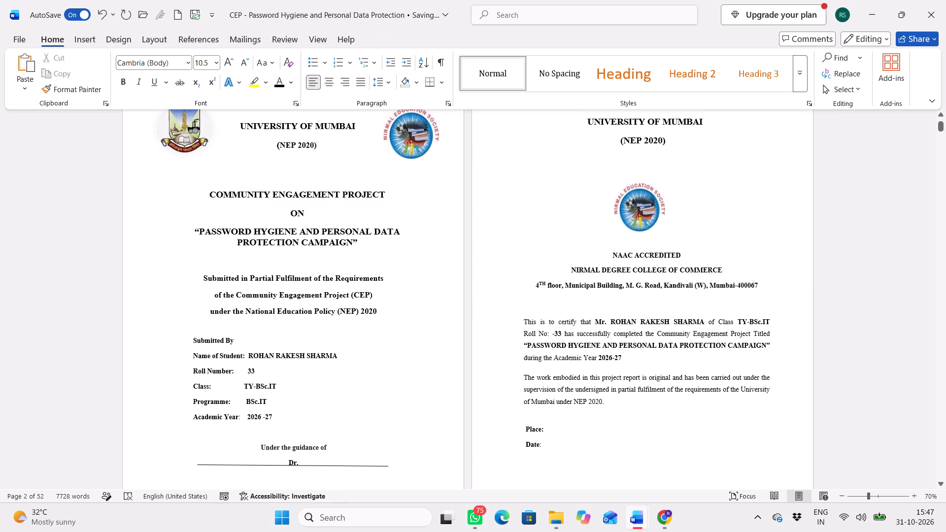
Set the certificate's two body paragraphs to 12 pt.
scroll(726, 294, "down", 1)
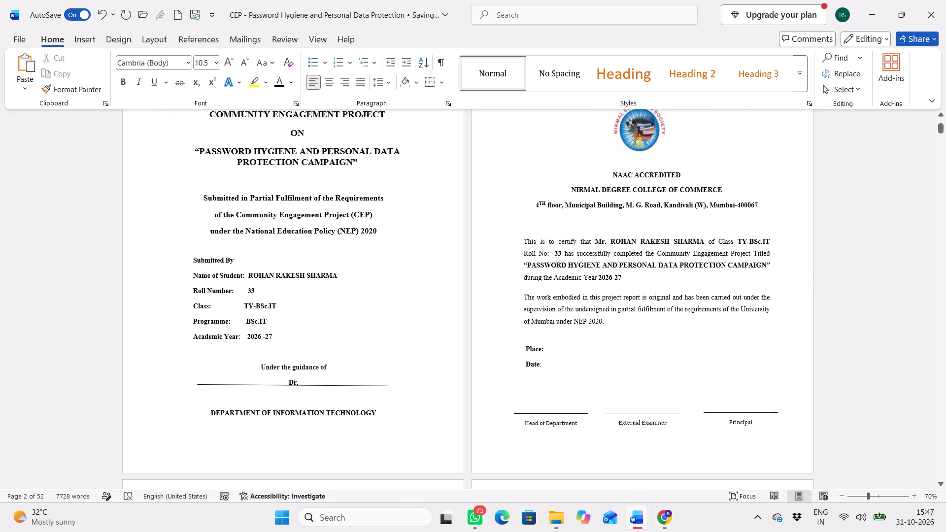
left_click_drag(522, 239, 614, 331)
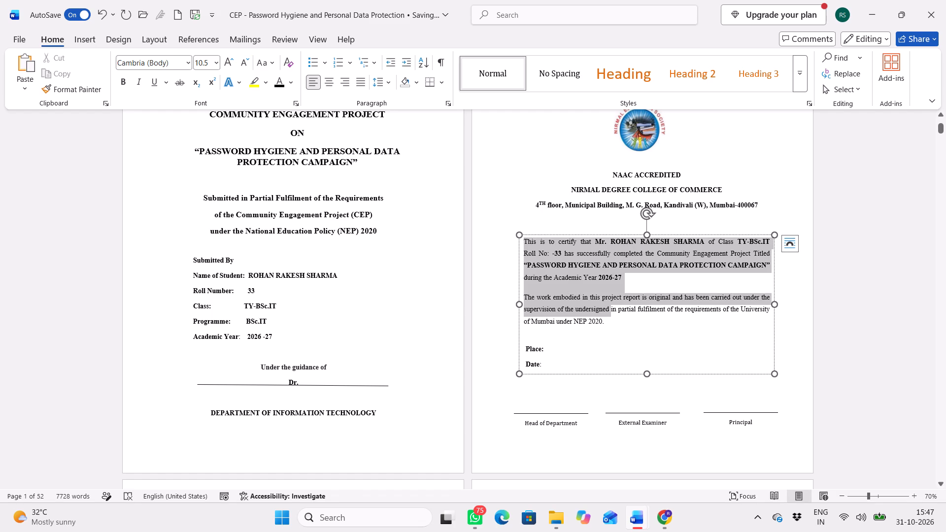
left_click_drag(614, 331, 665, 351)
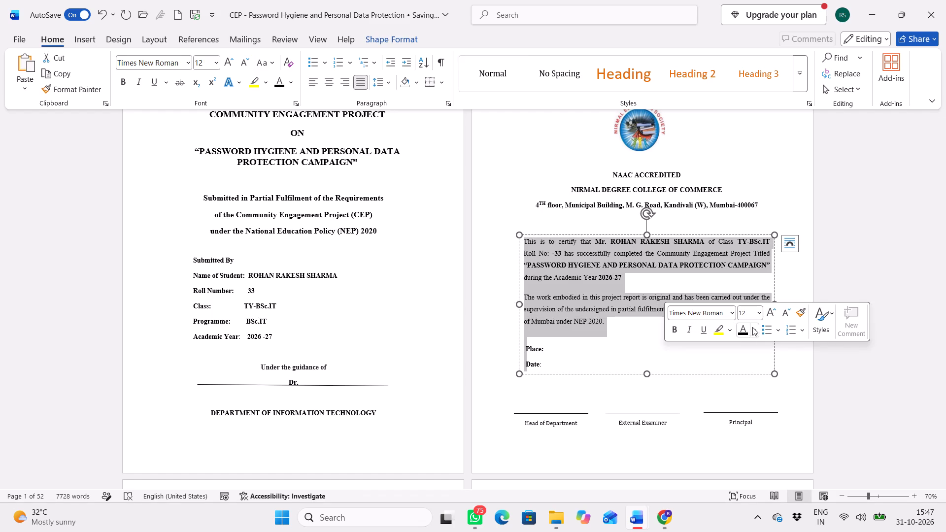
left_click(758, 313)
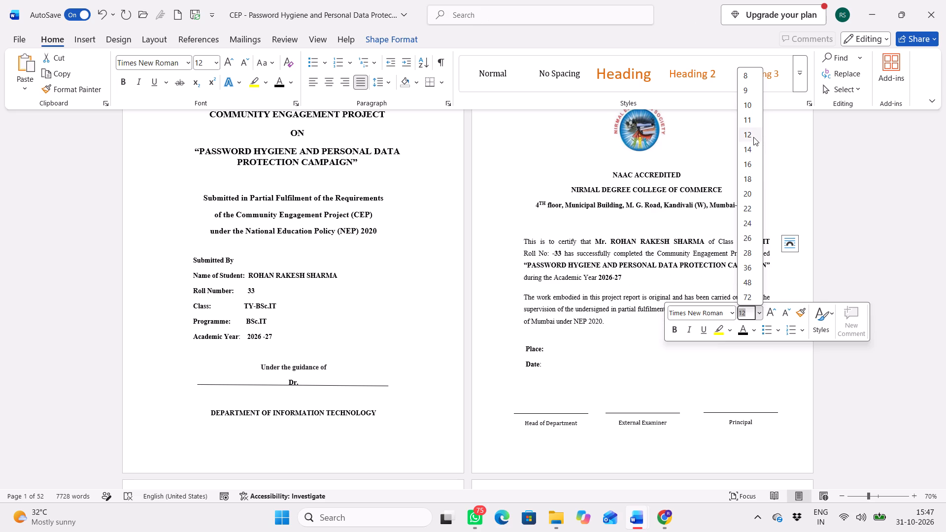
left_click(754, 139)
left_click(643, 286)
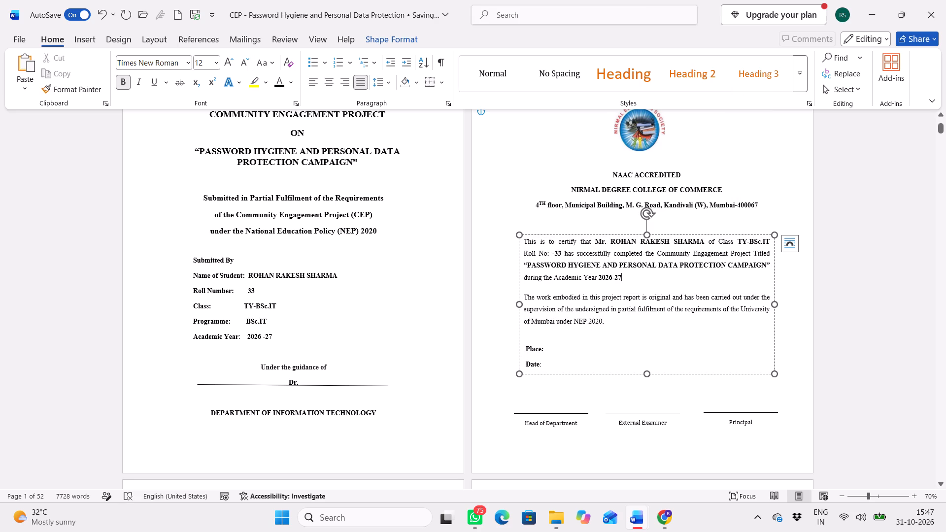
Set the certificate's first paragraph, beginning "This is to certify that", to 14 pt.
left_click_drag(627, 280, 515, 238)
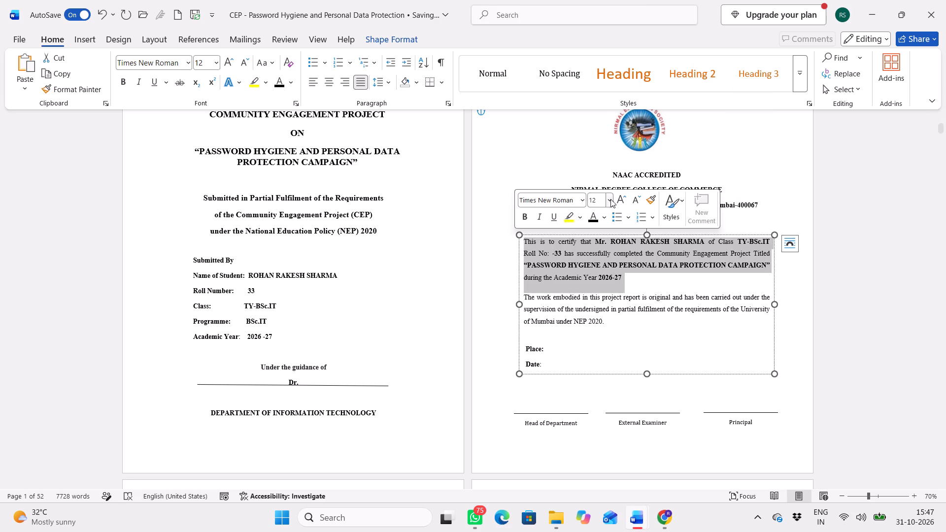
left_click_drag(608, 205, 601, 291)
left_click(601, 291)
Join the "Roll No" line to the preceding TY-BSc.IT line with a single space in the certificate's first paragraph.
left_click(527, 271)
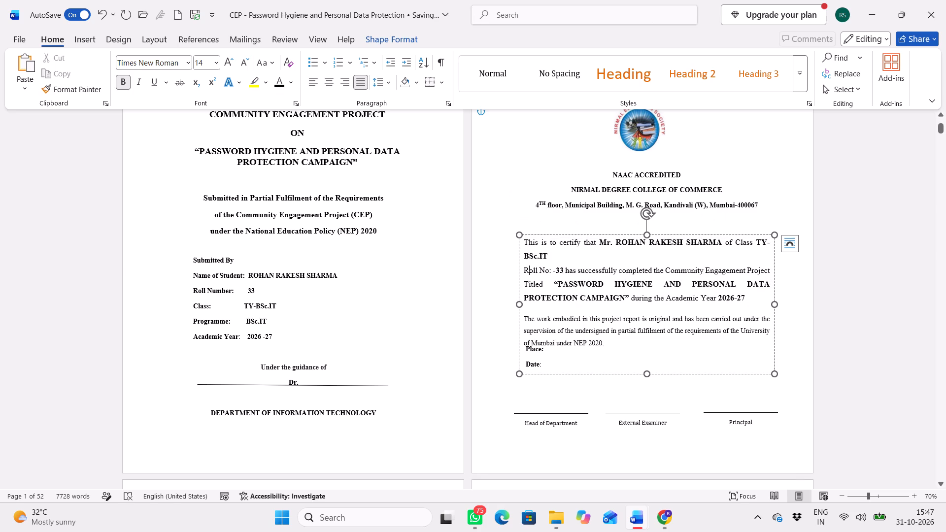
key("Left")
key("BackSpace")
key("BackSpace")
key("space")
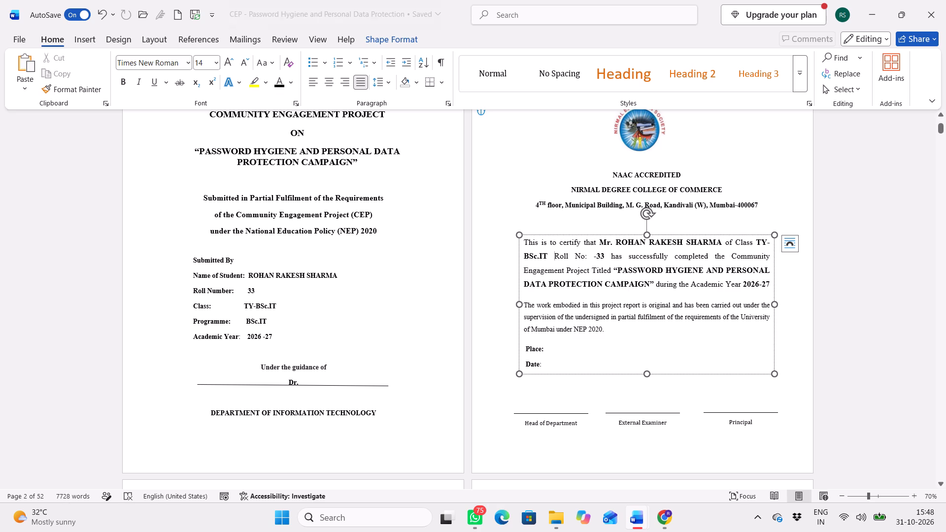
Apply the Normal style to the certificate's first paragraph.
left_click_drag(770, 284, 515, 218)
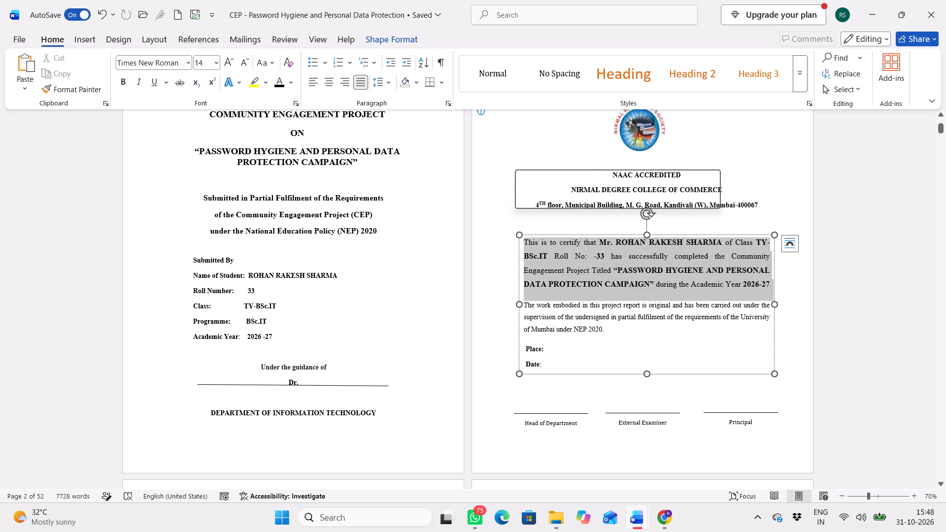
left_click(494, 76)
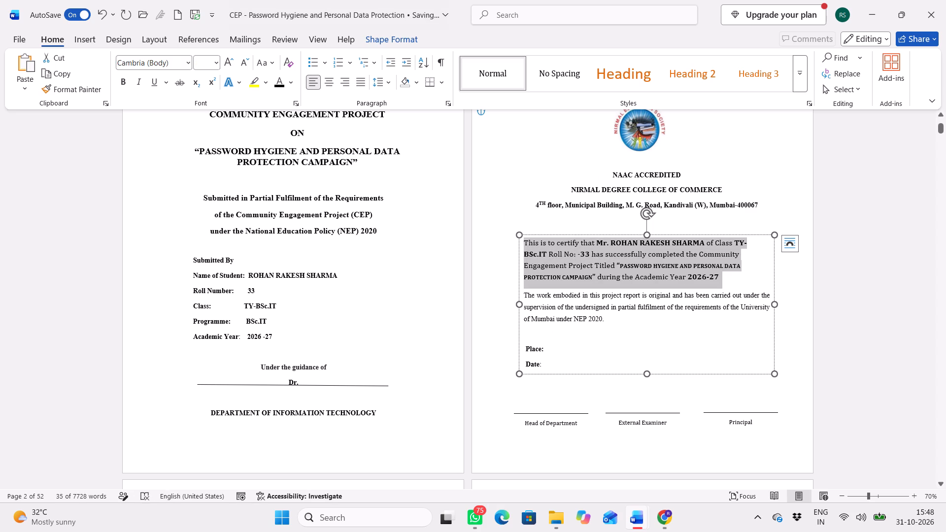
left_click(880, 231)
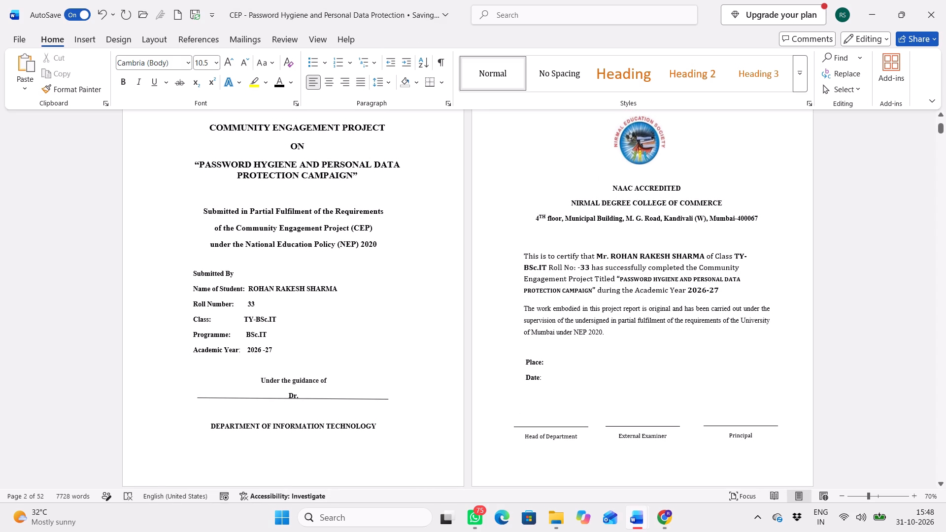
Change the font of the certificate's first paragraph to Times New Roman.
left_click_drag(725, 292, 522, 253)
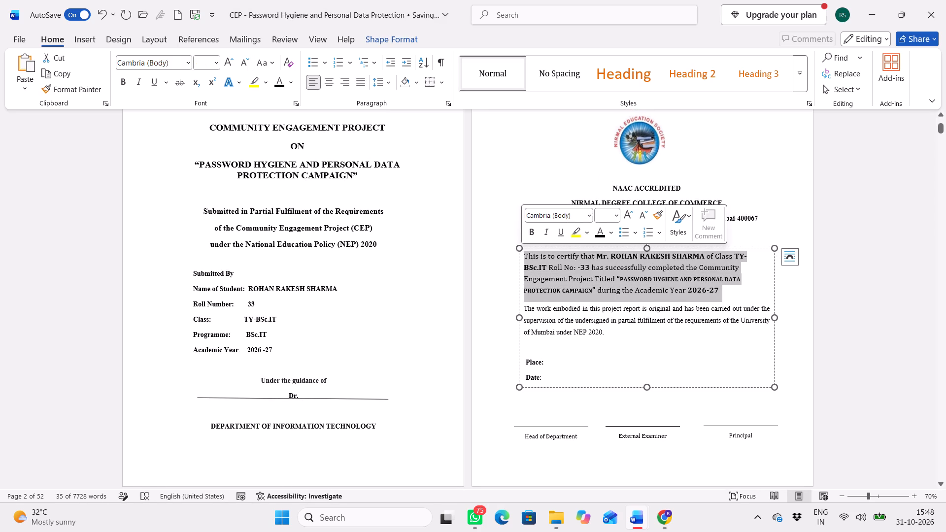
left_click(590, 214)
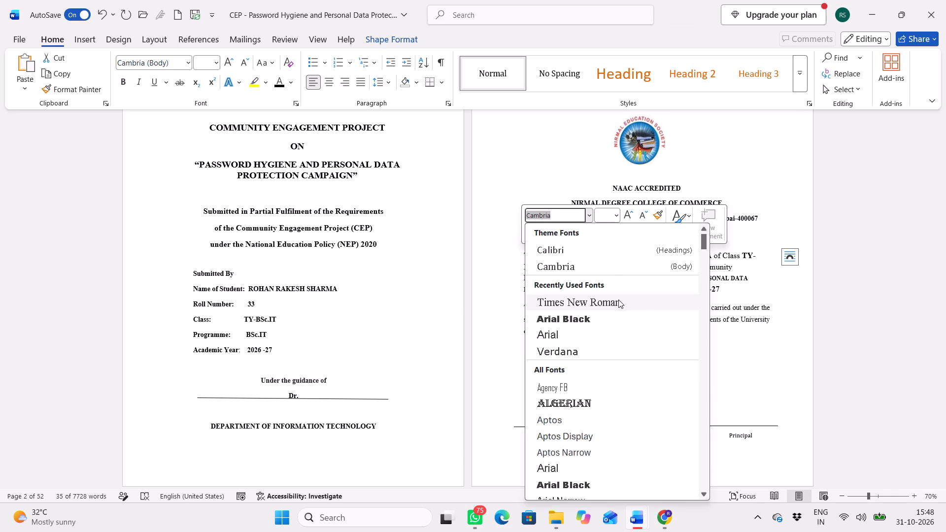
left_click(618, 299)
left_click(845, 354)
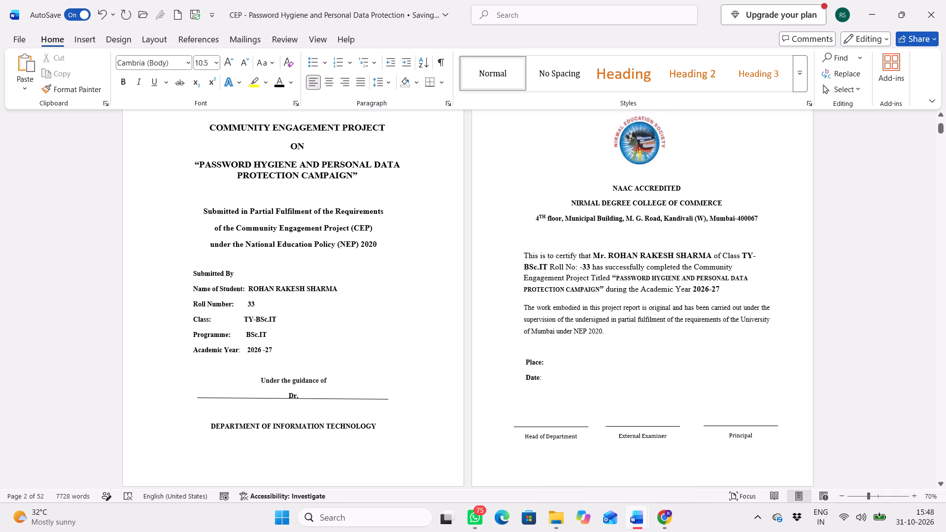
Set the certificate's second paragraph, beginning "The work embodied in this project report", to 14 pt.
left_click_drag(611, 333, 530, 309)
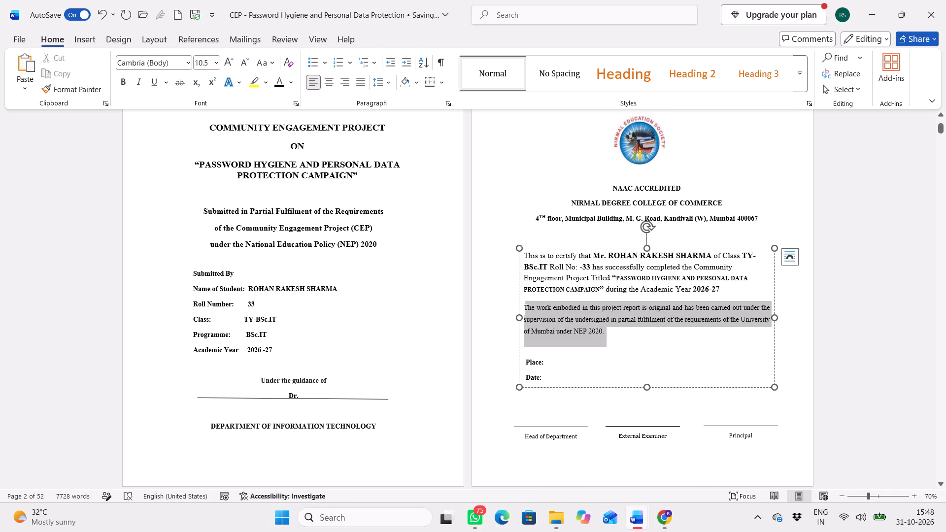
left_click_drag(530, 309, 522, 311)
left_click(617, 274)
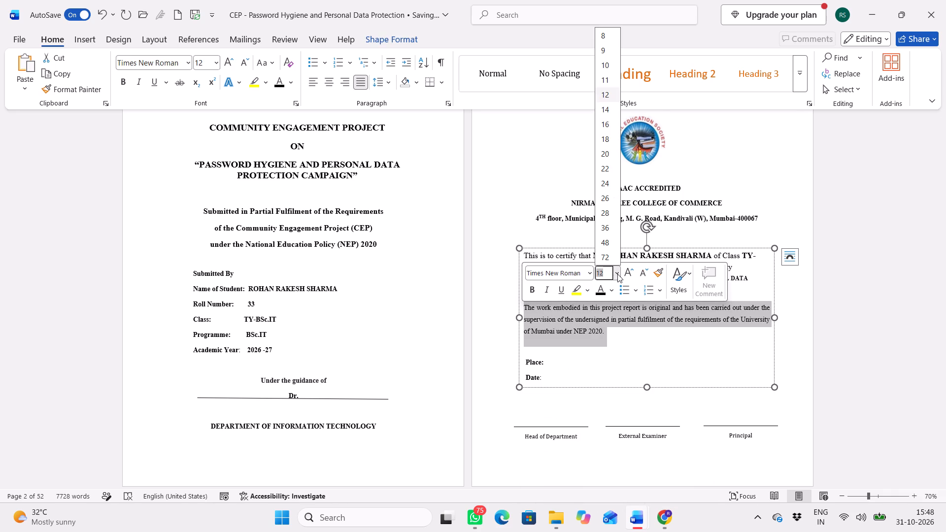
left_click(614, 108)
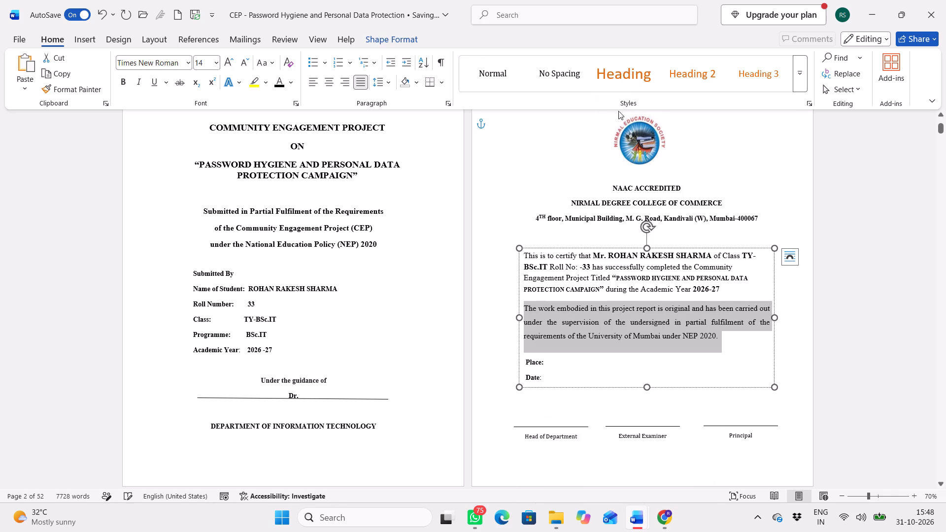
left_click(891, 236)
Set the "Place:" and "Date:" lines on the certificate page to 14 pt.
scroll(774, 275, "down", 1)
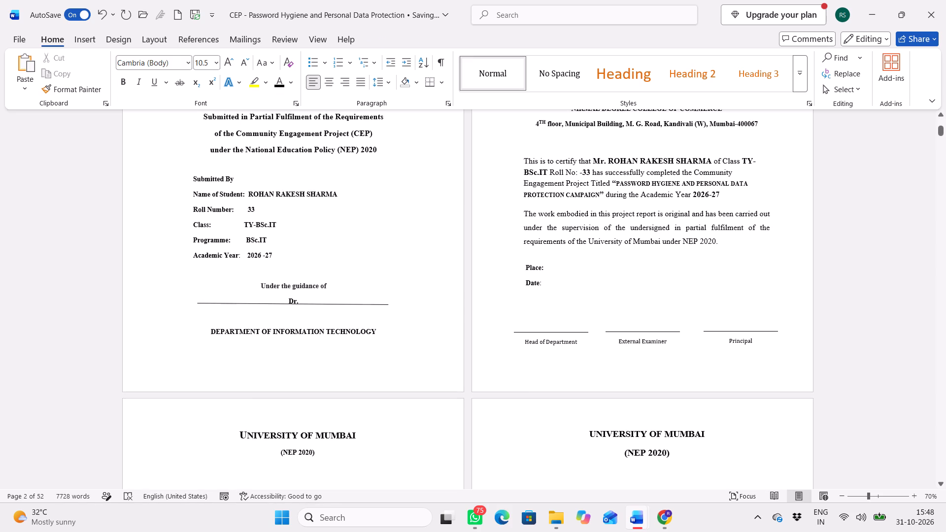
left_click_drag(523, 270, 531, 271)
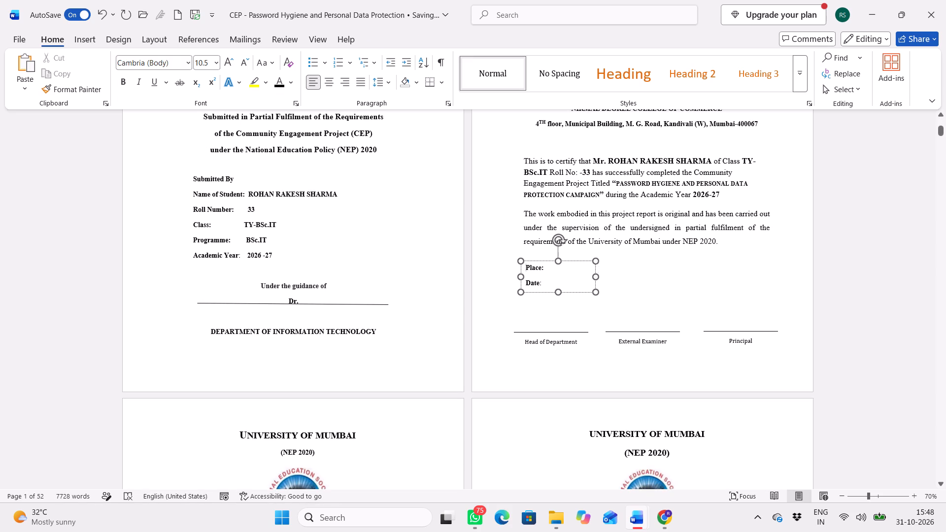
left_click_drag(531, 271, 542, 282)
left_click(639, 248)
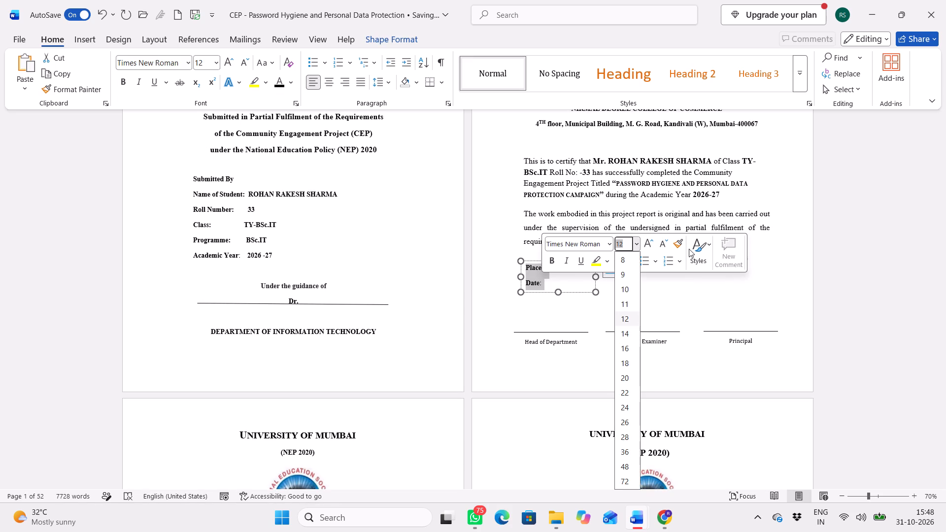
left_click(626, 336)
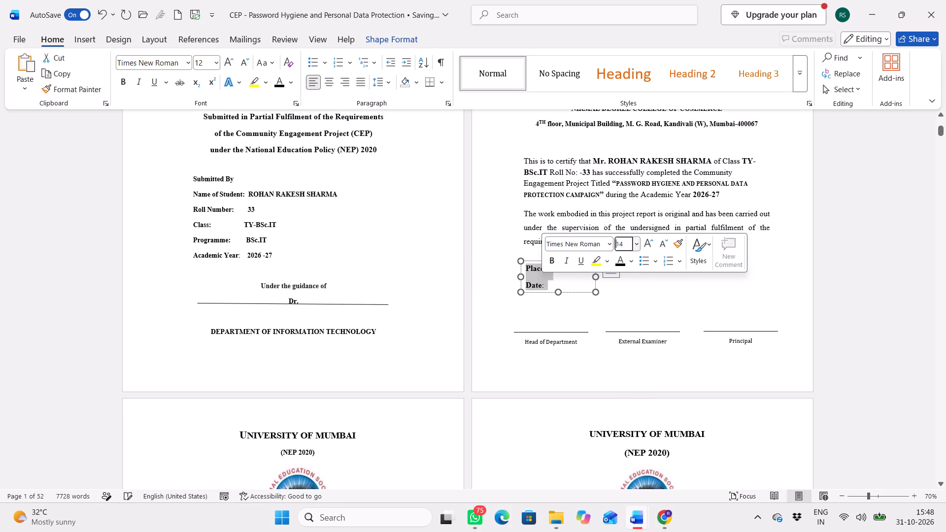
left_click(758, 323)
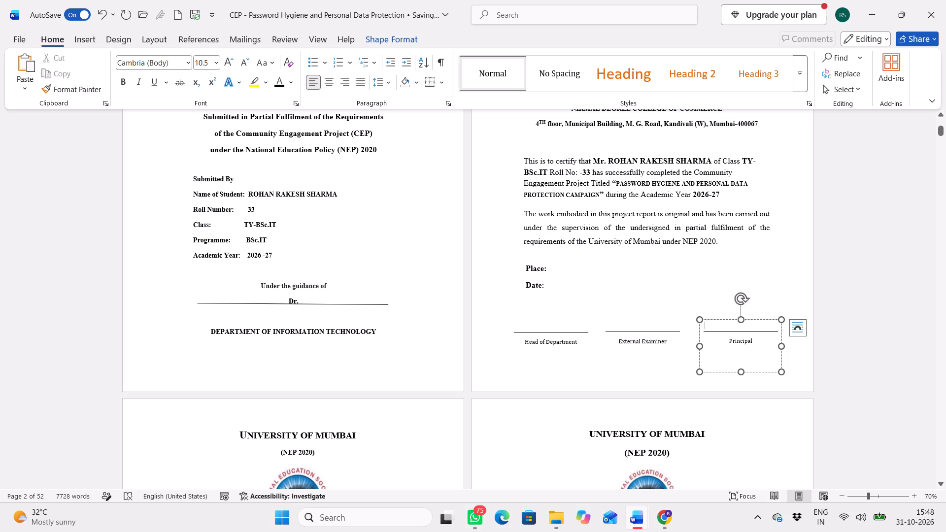
Set the "Head of Department" signature label on the certificate page to 14 pt.
left_click_drag(525, 345, 585, 349)
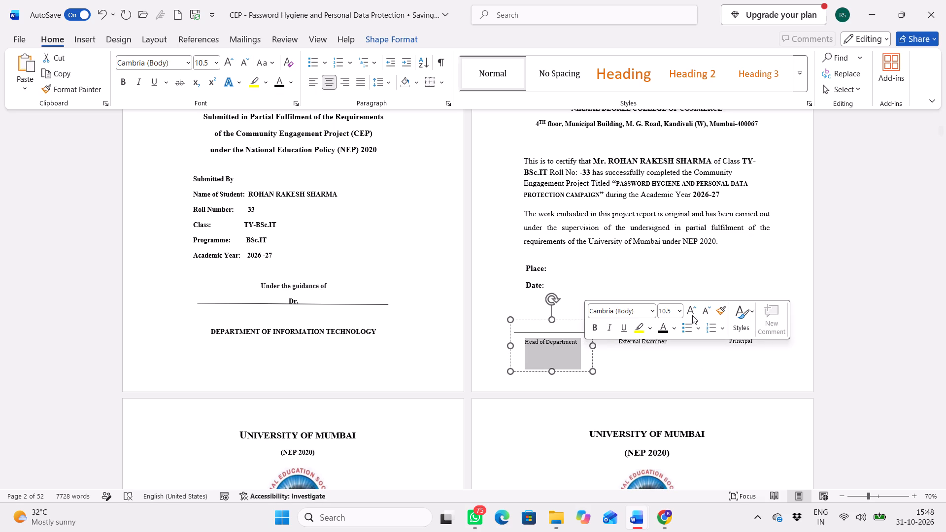
left_click(675, 314)
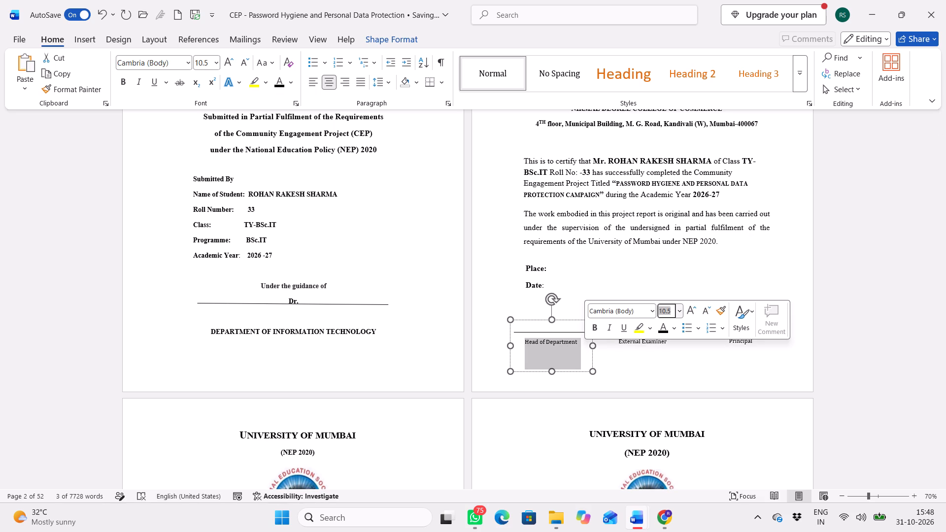
key("BackSpace")
type("14")
key("Return")
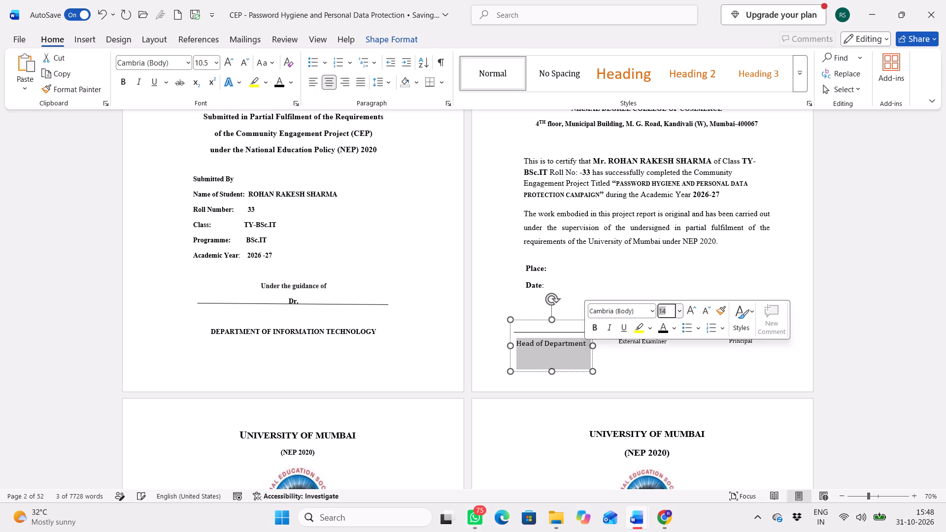
Format the "External Examiner" signature label on the certificate page as 14 pt Times New Roman.
left_click(682, 361)
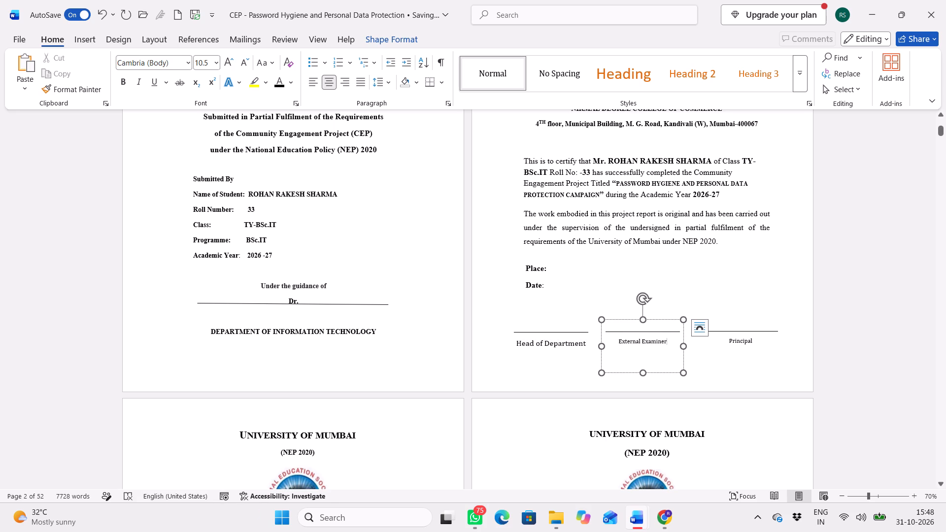
left_click_drag(617, 340, 677, 346)
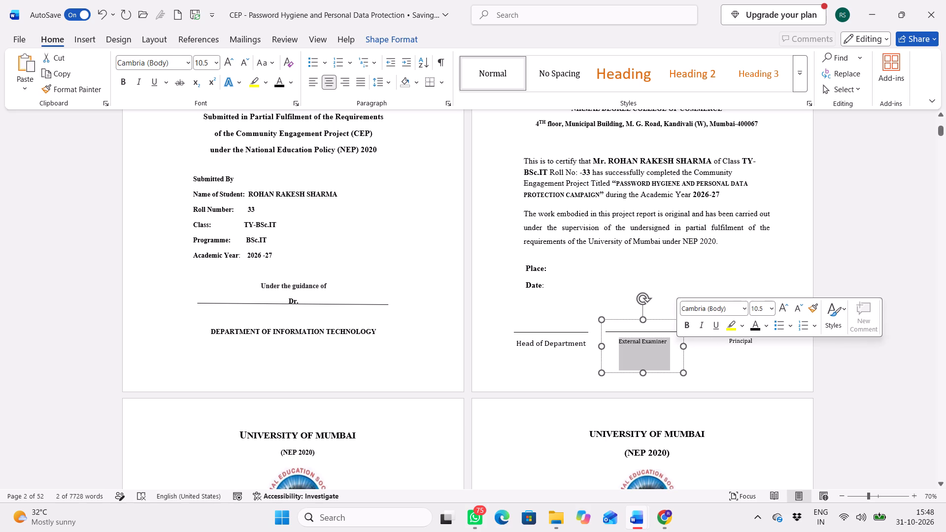
left_click(771, 311)
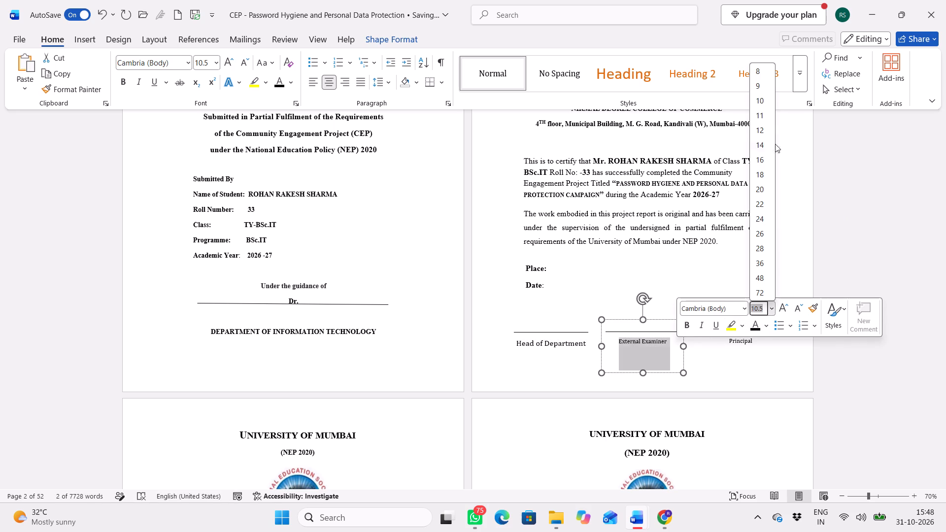
left_click(768, 143)
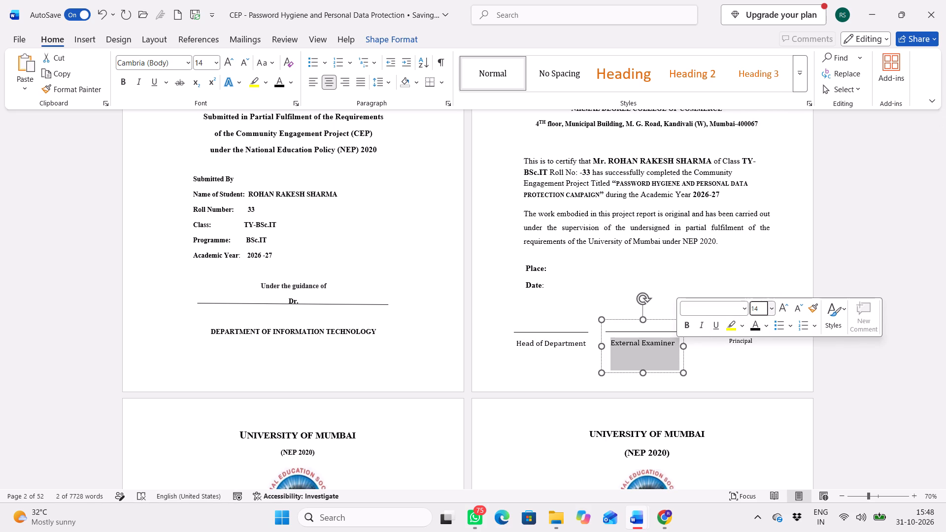
left_click(743, 311)
left_click(783, 82)
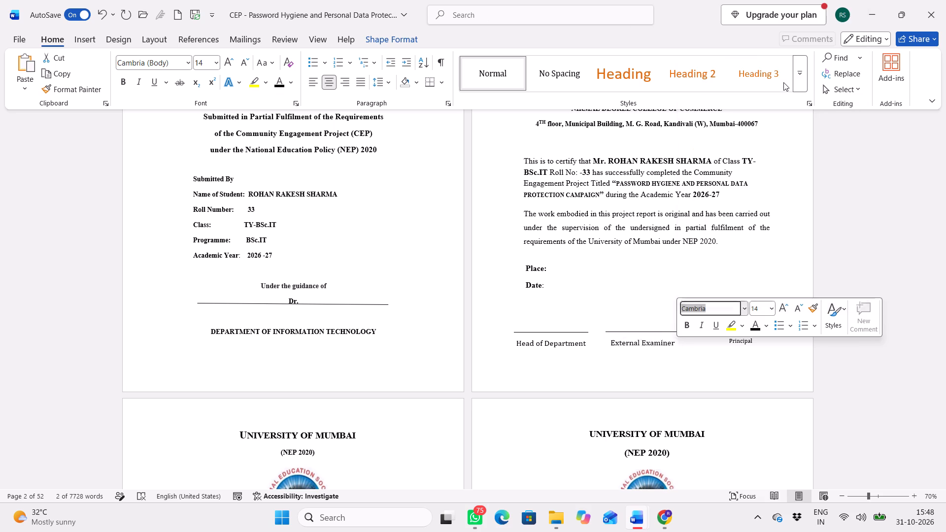
Set the "Principal" signature label on the certificate page to 14 pt.
left_click_drag(762, 342, 743, 344)
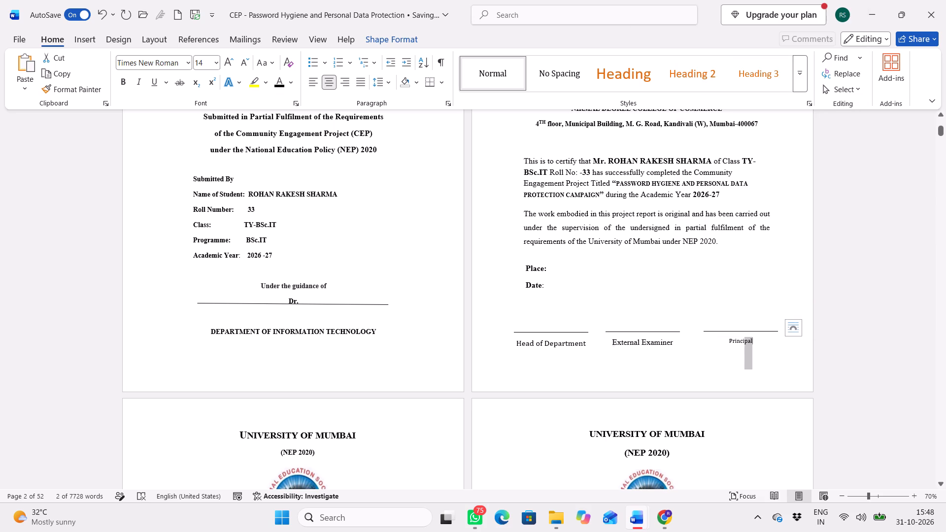
left_click_drag(743, 344, 723, 345)
left_click_drag(792, 308, 838, 84)
left_click(838, 84)
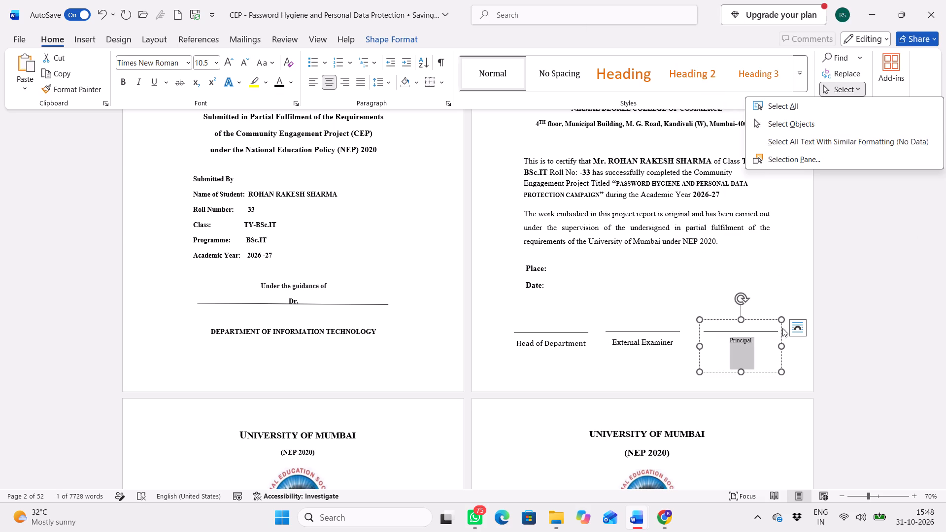
right_click(759, 345)
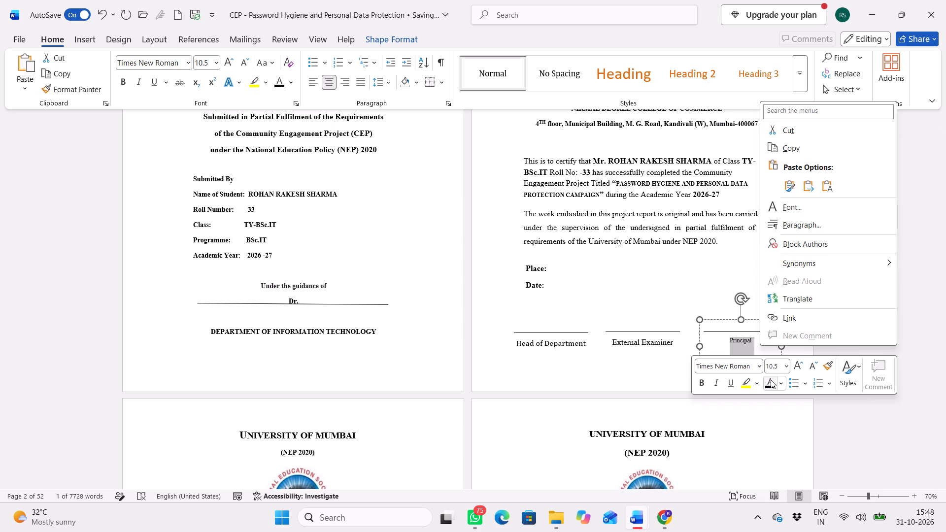
left_click(787, 366)
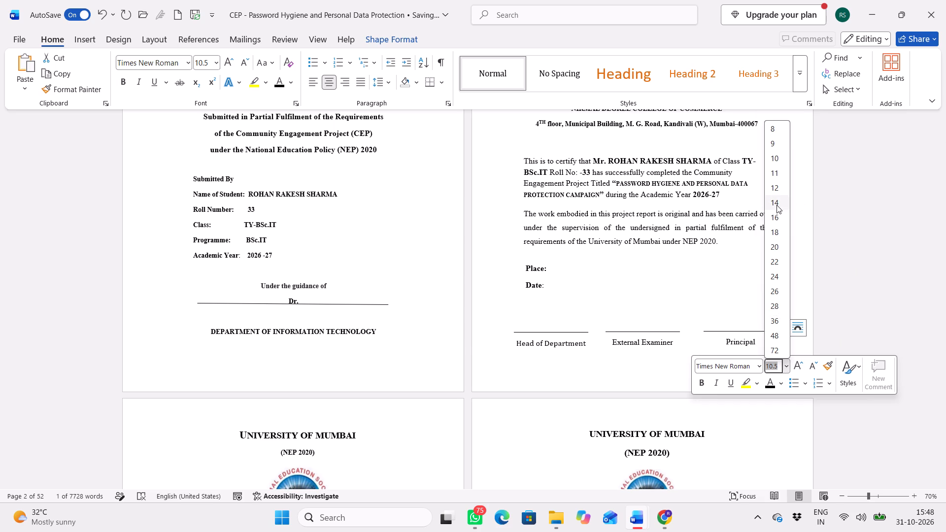
left_click(777, 205)
left_click(900, 253)
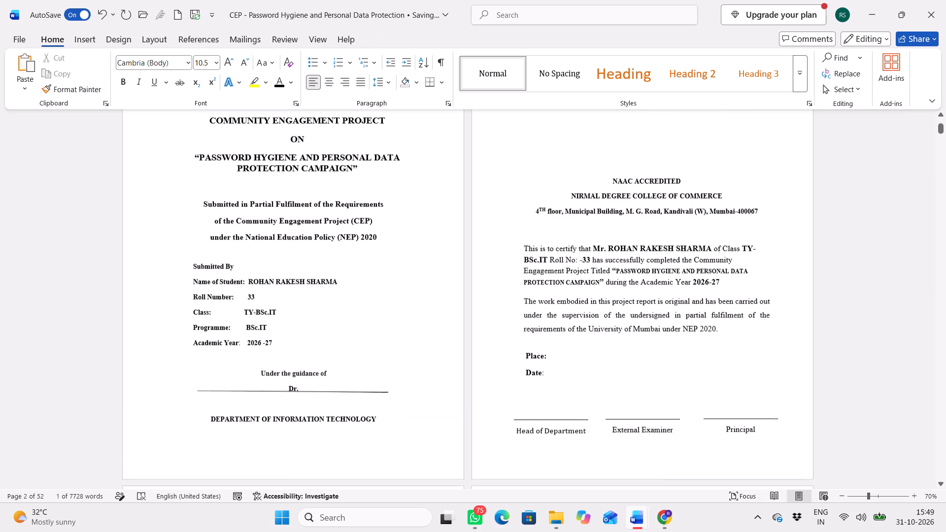
Remove the centring of the "Principal" label and insert ten spaces before it to position it beneath its signature line.
scroll(900, 253, "down", 2)
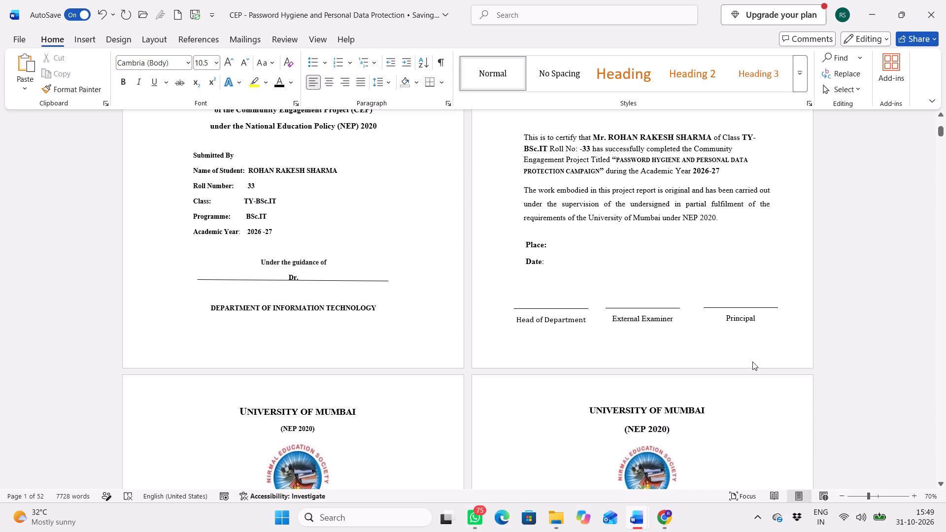
left_click(727, 319)
key("BackSpace")
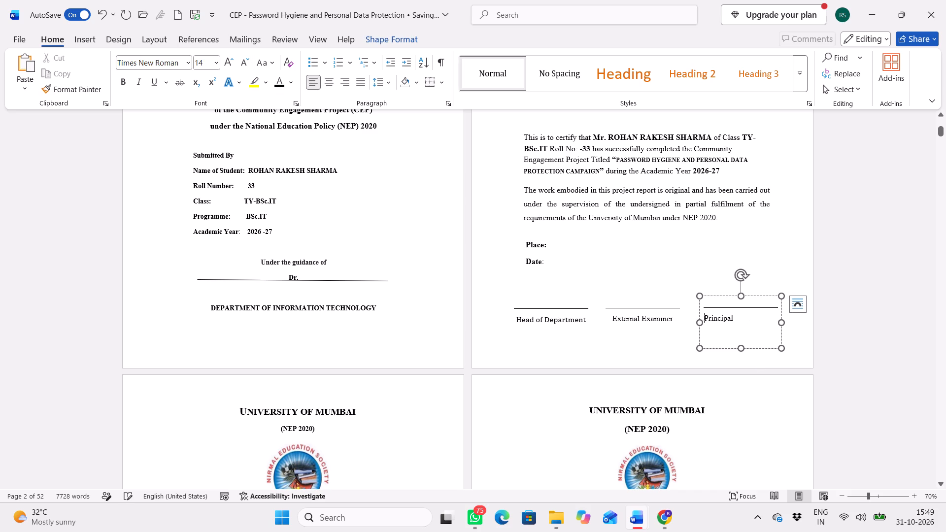
key("space")
key("space")
key("space")
key("space")
key("space")
key("space")
key("space")
key("space")
key("space")
key("space")
left_click(873, 285)
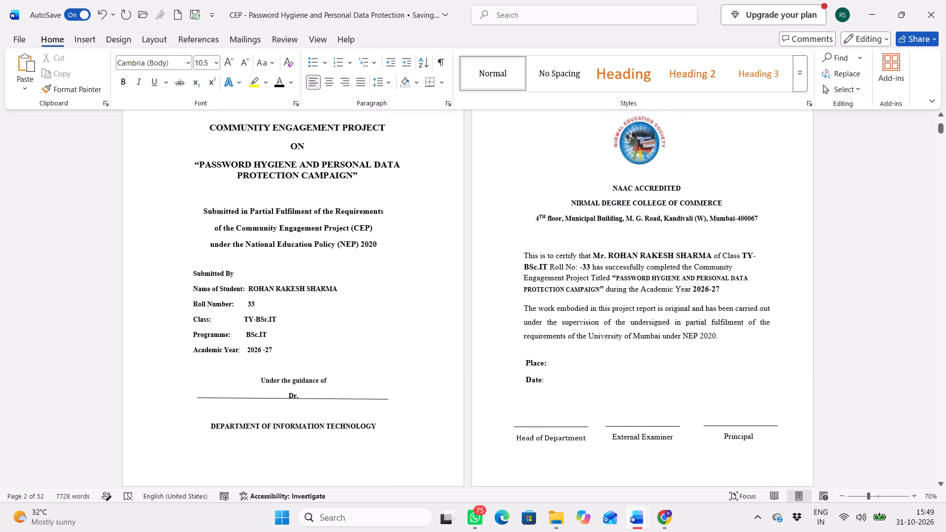
Set the "UNIVERSITY OF MUMBAI" and "(NEP 2020)" headings on the Faculty Verification Certificate page to 16 pt.
scroll(761, 336, "down", 3)
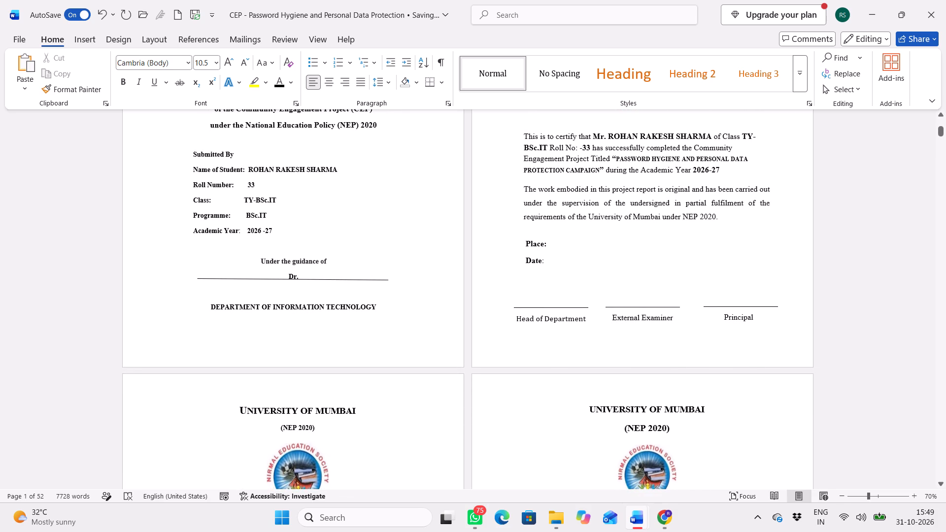
scroll(684, 339, "down", 1)
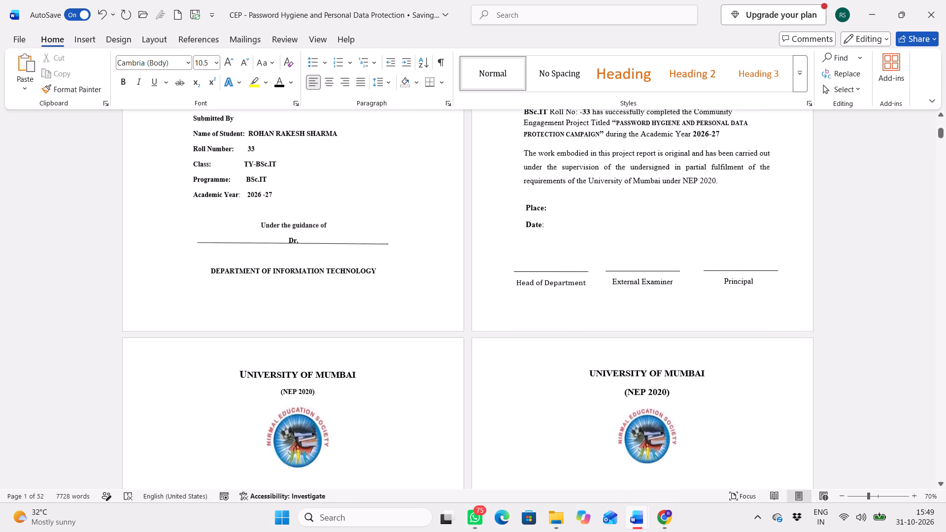
scroll(684, 339, "down", 3)
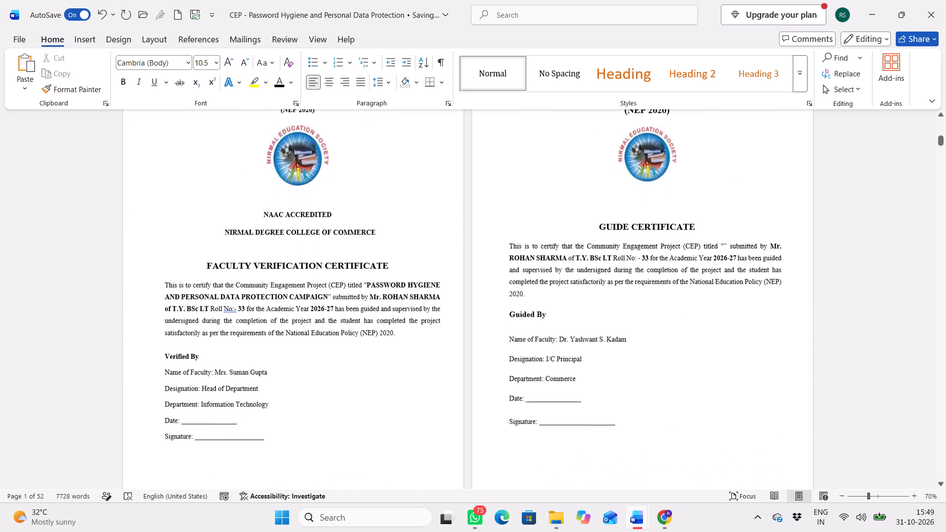
scroll(684, 339, "down", 1)
scroll(553, 323, "up", 2)
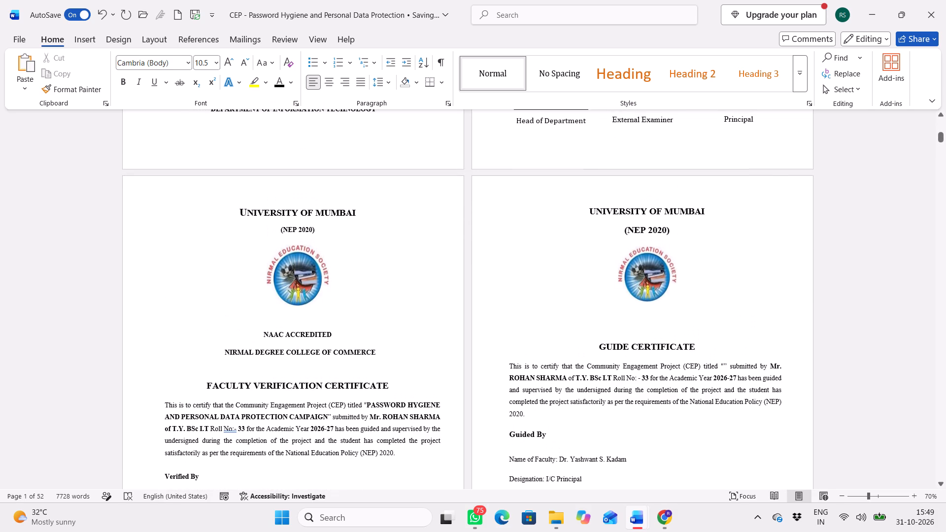
left_click_drag(239, 212, 337, 233)
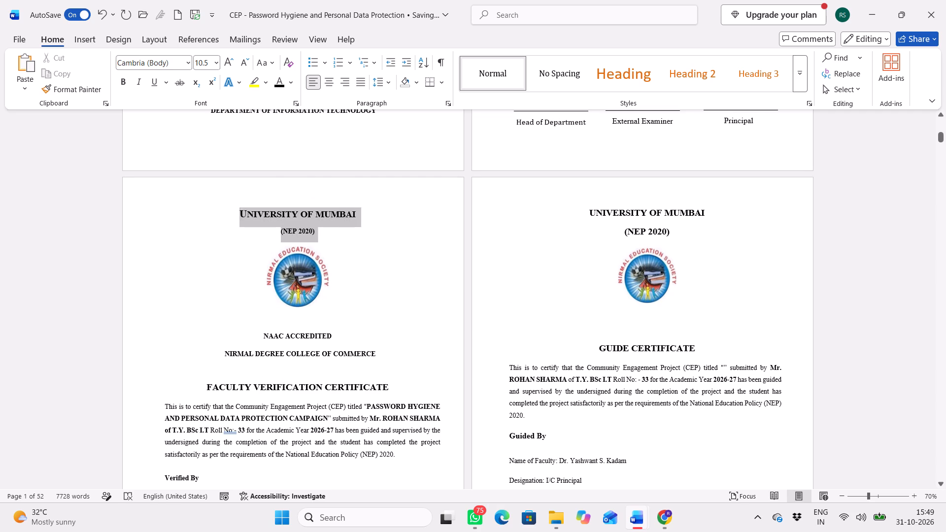
left_click_drag(337, 233, 338, 233)
left_click(432, 196)
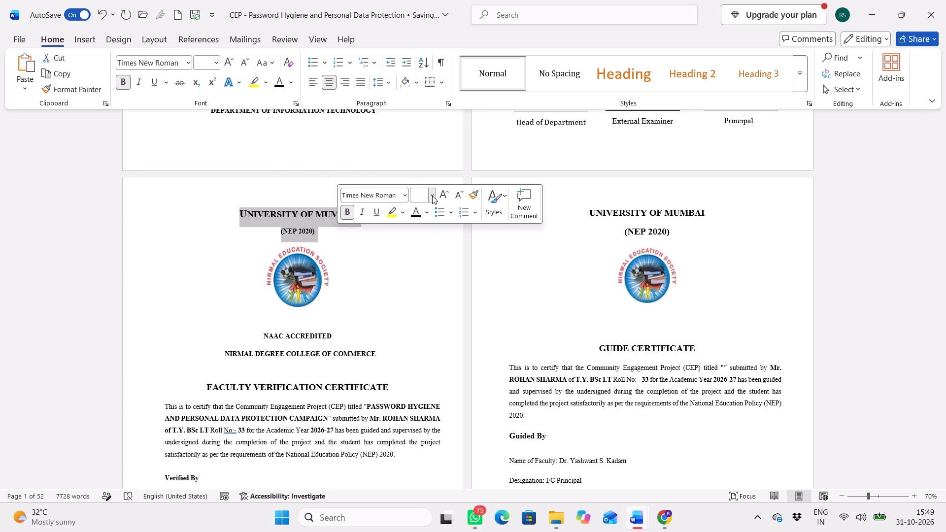
left_click(418, 294)
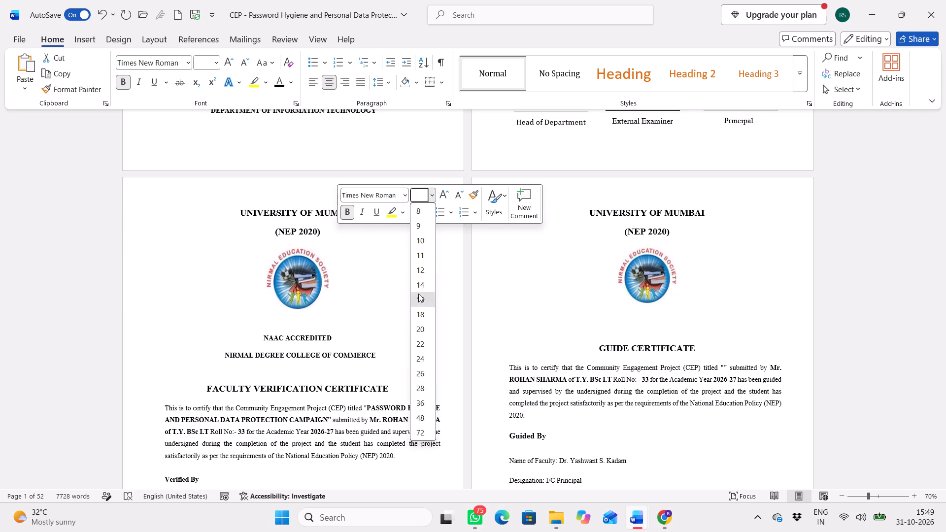
Set the "NAAC ACCREDITED" and "NIRMAL DEGREE COLLEGE OF COMMERCE" lines on the Faculty Verification Certificate page to 14 pt.
scroll(358, 300, "down", 1)
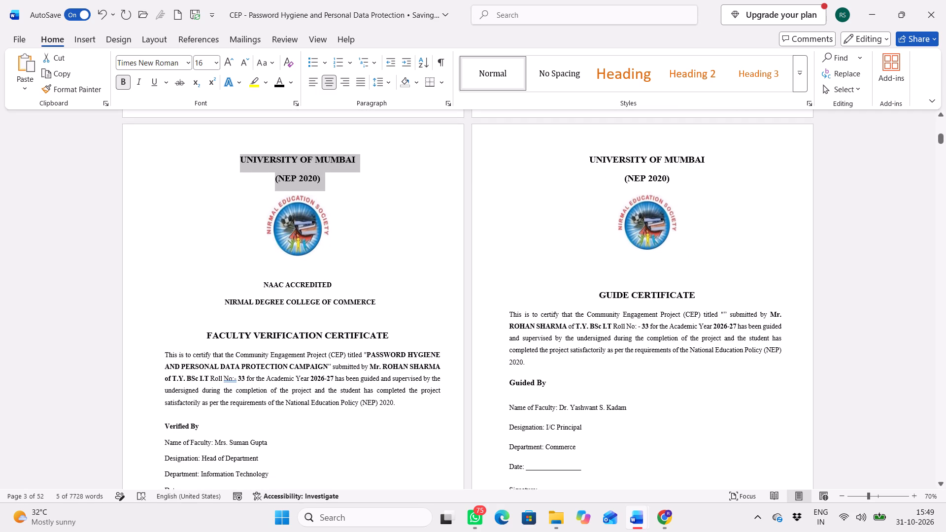
left_click_drag(263, 289, 370, 302)
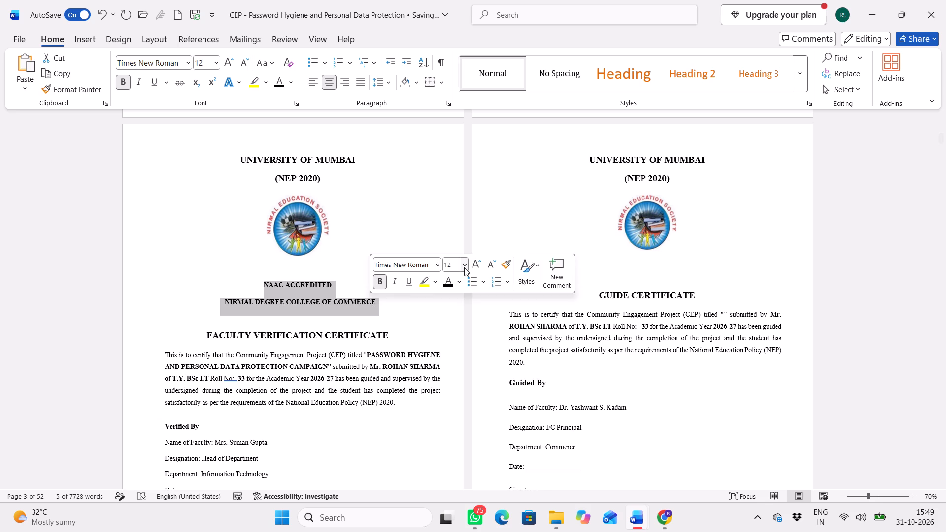
left_click(464, 267)
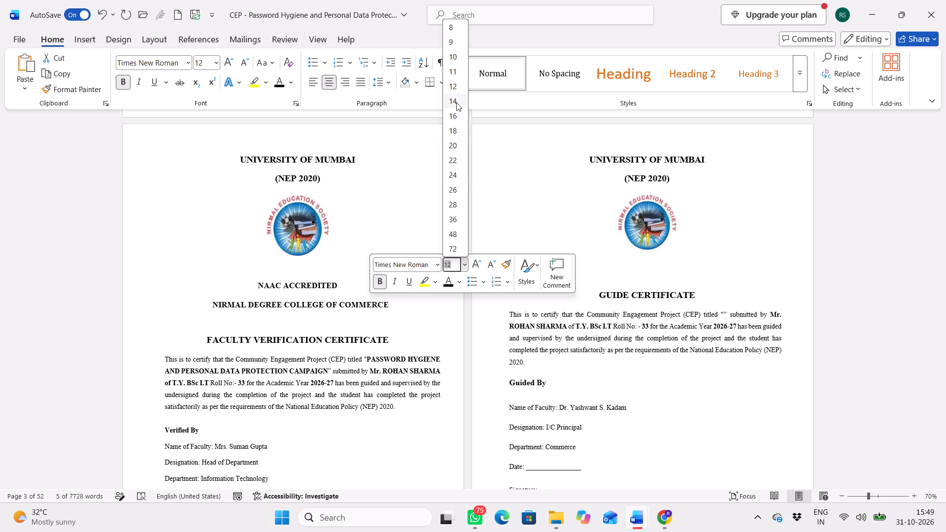
left_click(456, 102)
Set the certification paragraph under the "FACULTY VERIFICATION CERTIFICATE" heading to 14 pt.
scroll(358, 362, "down", 1)
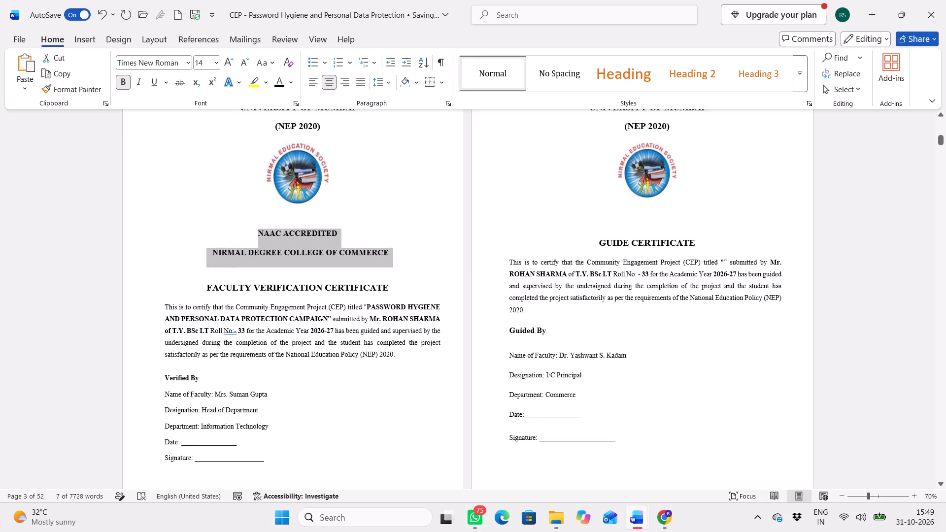
left_click_drag(206, 289, 404, 290)
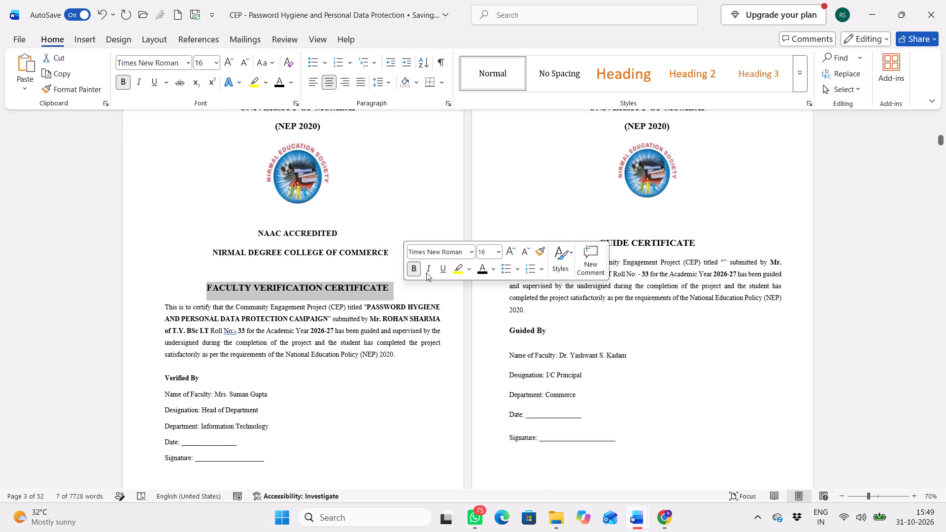
left_click_drag(163, 304, 403, 353)
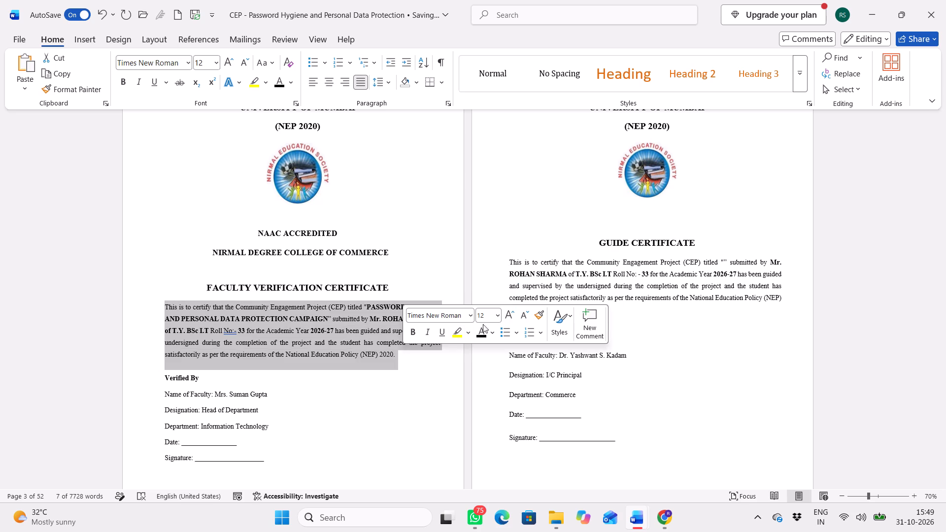
left_click(489, 314)
key("BackSpace")
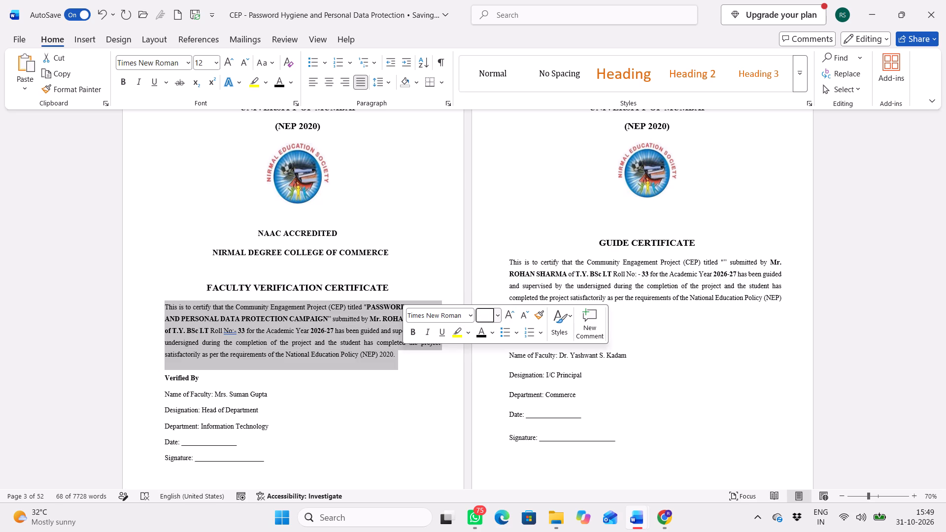
type("14")
key("Return")
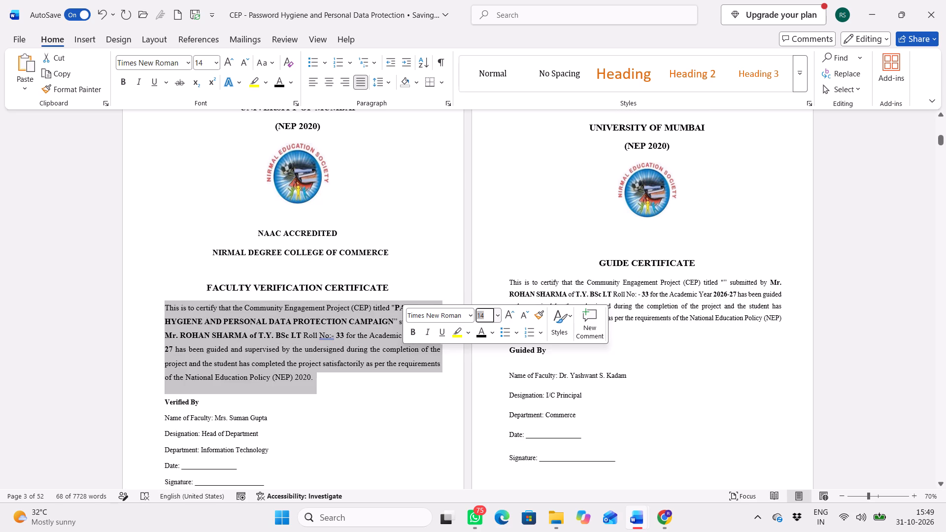
left_click(438, 412)
Set the certification paragraph under the "GUIDE CERTIFICATE" heading to 14 pt.
scroll(438, 412, "down", 1)
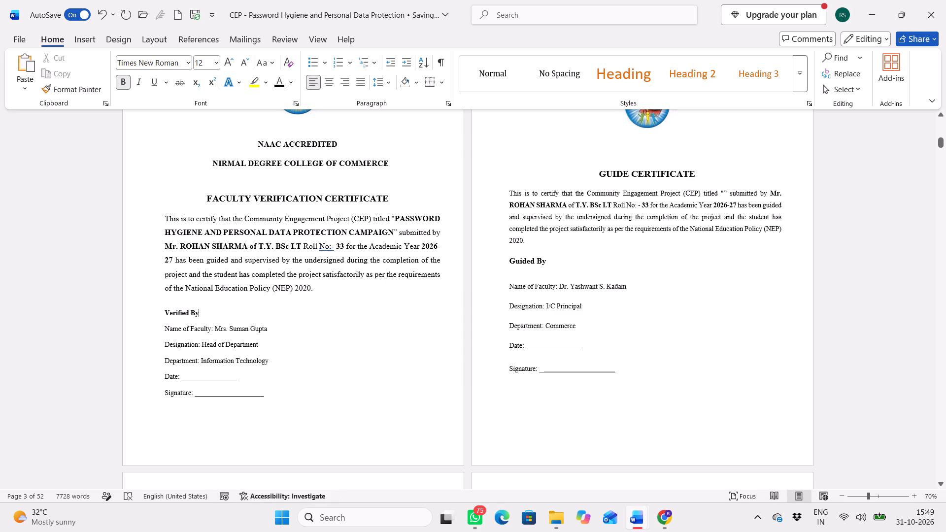
left_click_drag(508, 188, 540, 236)
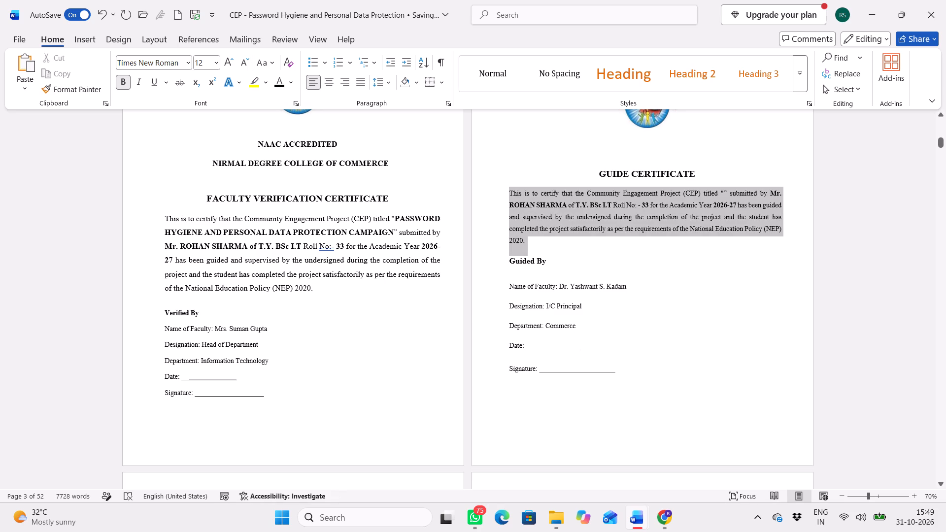
left_click_drag(540, 236, 541, 242)
left_click(637, 207)
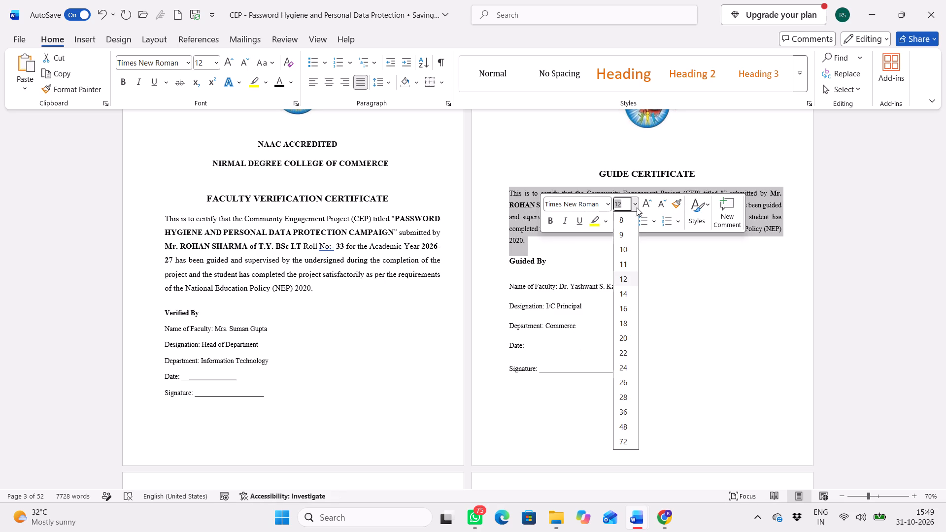
left_click(628, 291)
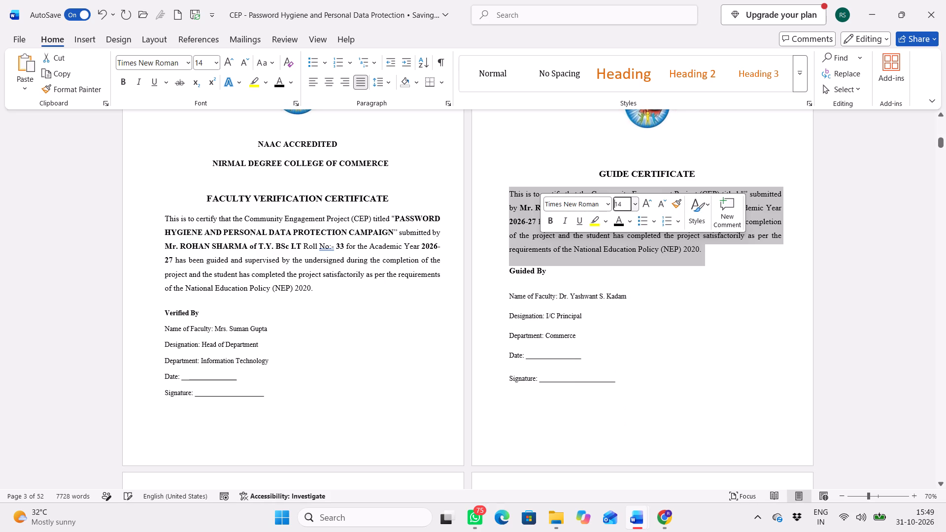
left_click(444, 304)
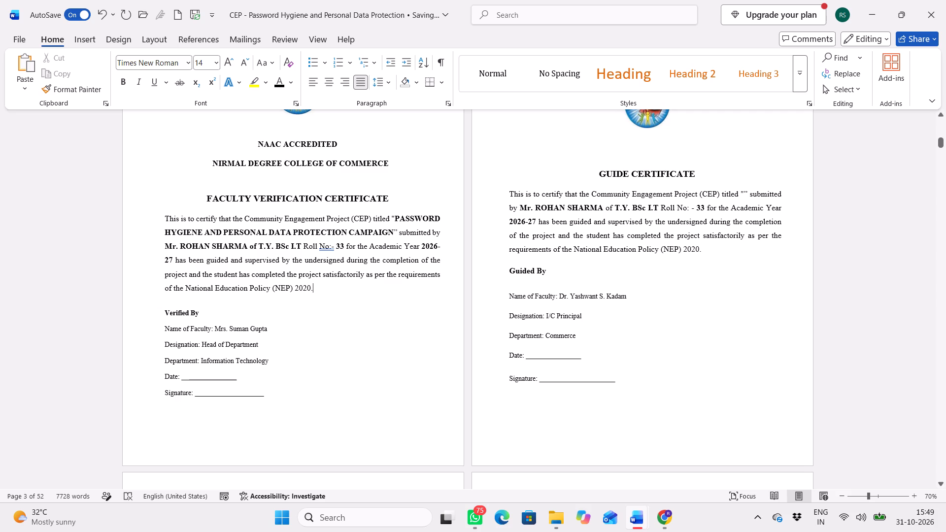
Set the block from "Verified By" through the Signature line on the Faculty Verification Certificate page to 14 pt.
left_click_drag(161, 311, 261, 395)
left_click(355, 358)
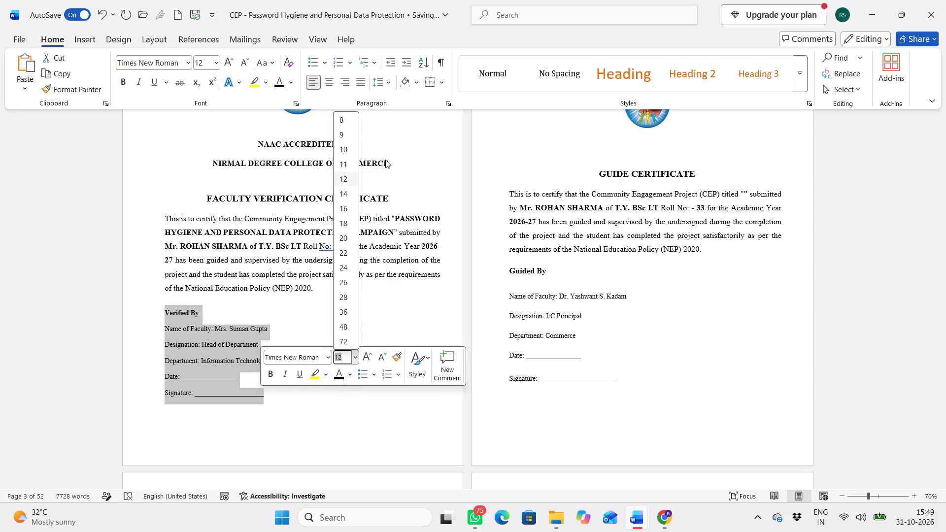
left_click(347, 195)
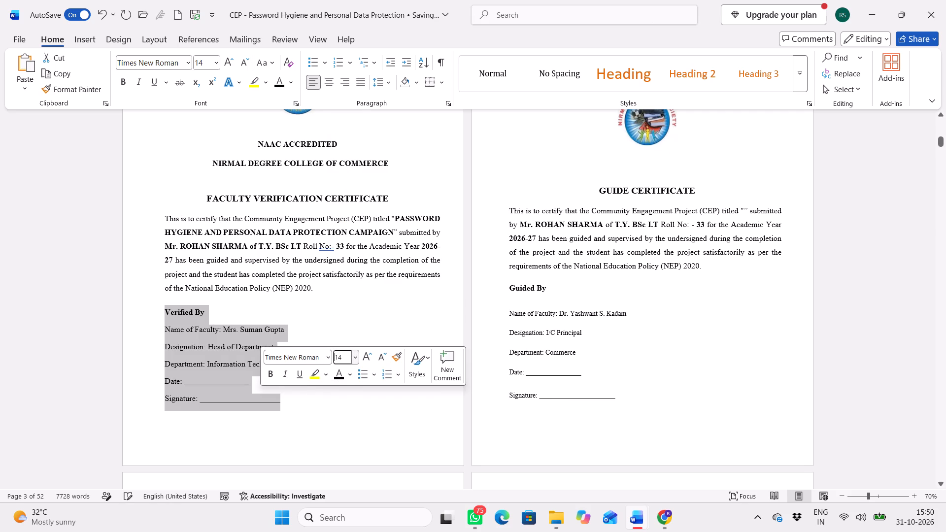
Set the block from "Guided By" through the Signature line on the Guide Certificate page to 14 pt.
left_click_drag(507, 288, 597, 412)
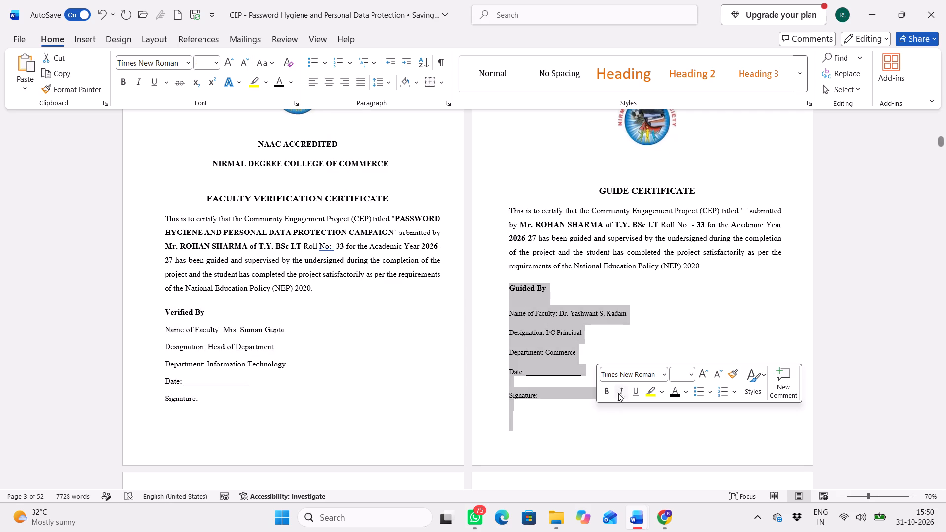
left_click(690, 380)
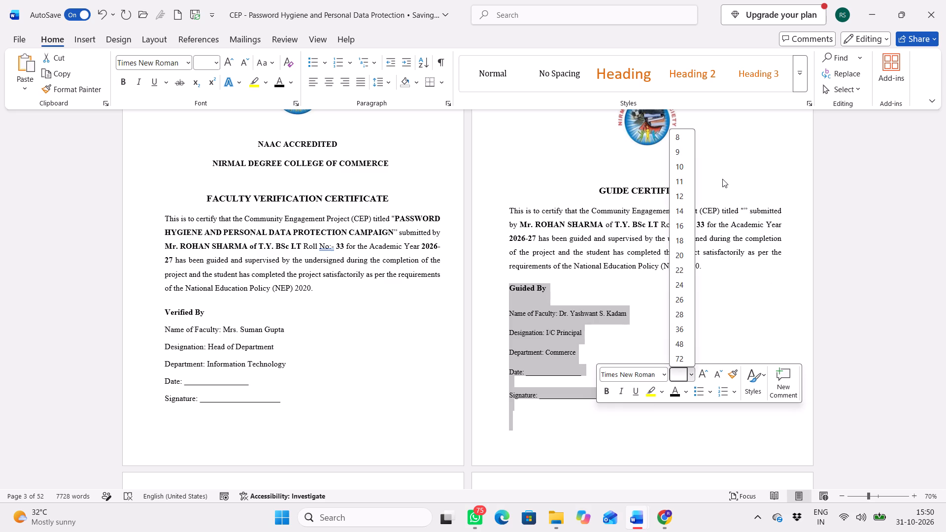
left_click(683, 211)
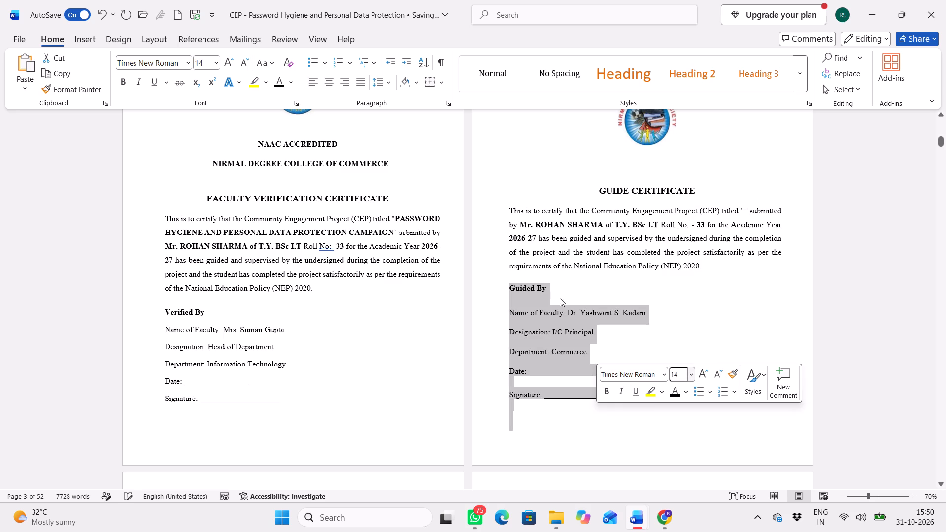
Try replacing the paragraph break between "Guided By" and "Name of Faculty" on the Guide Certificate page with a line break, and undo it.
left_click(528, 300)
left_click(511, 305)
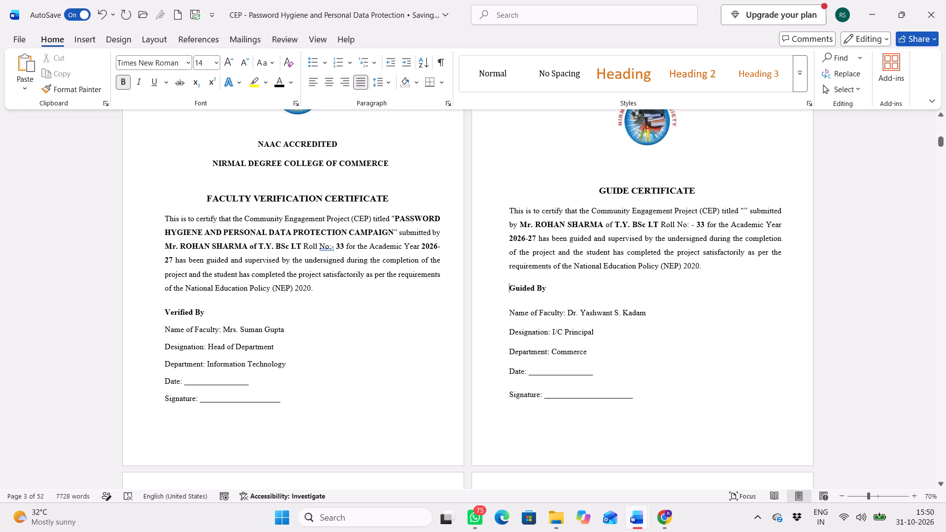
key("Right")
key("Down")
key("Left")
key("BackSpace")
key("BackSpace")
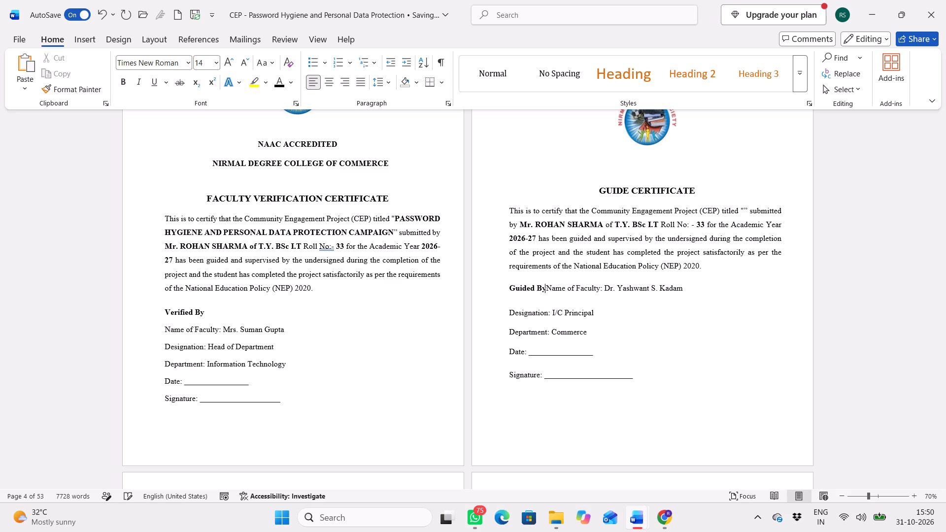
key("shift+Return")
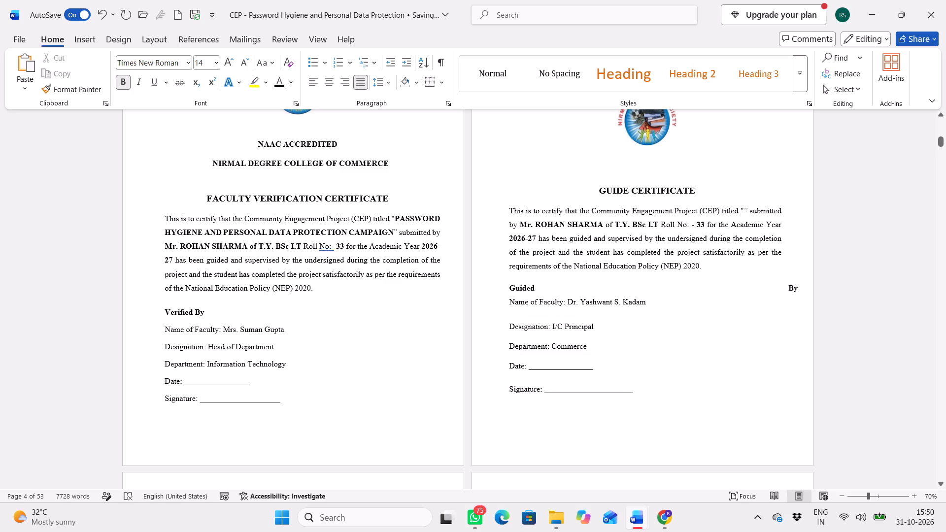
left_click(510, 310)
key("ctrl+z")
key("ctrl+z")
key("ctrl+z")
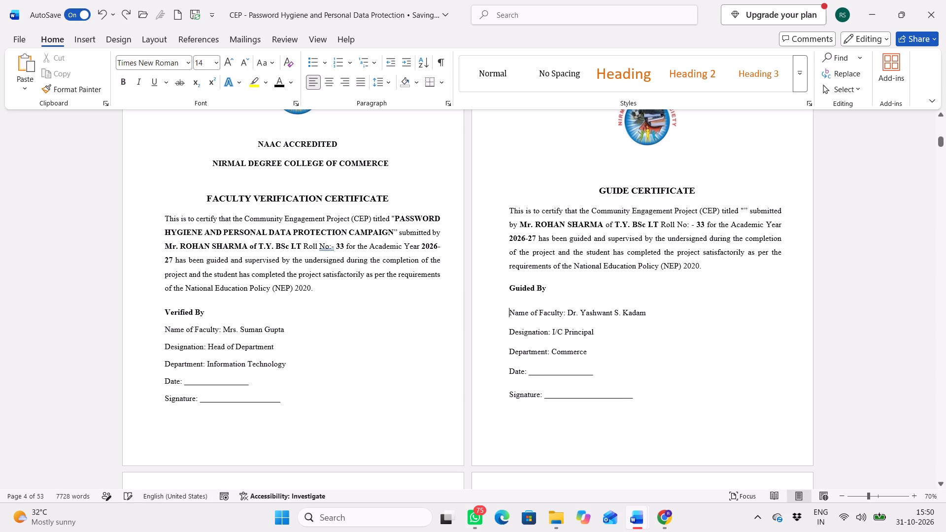
Join the "Name of Faculty" line to "Guided By" on the Guide Certificate page and separate them with a manual line break.
left_click(512, 305)
key("Up")
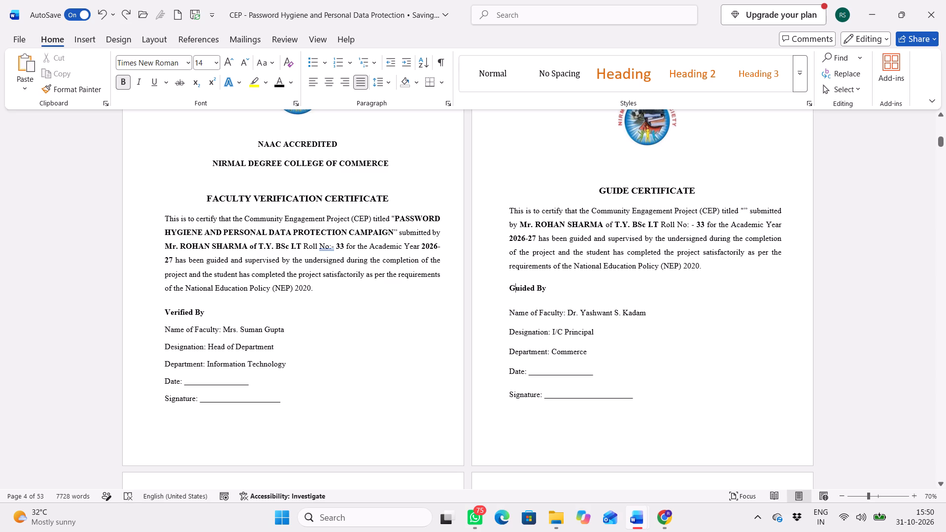
left_click(563, 283)
left_click(511, 304)
left_click(561, 289)
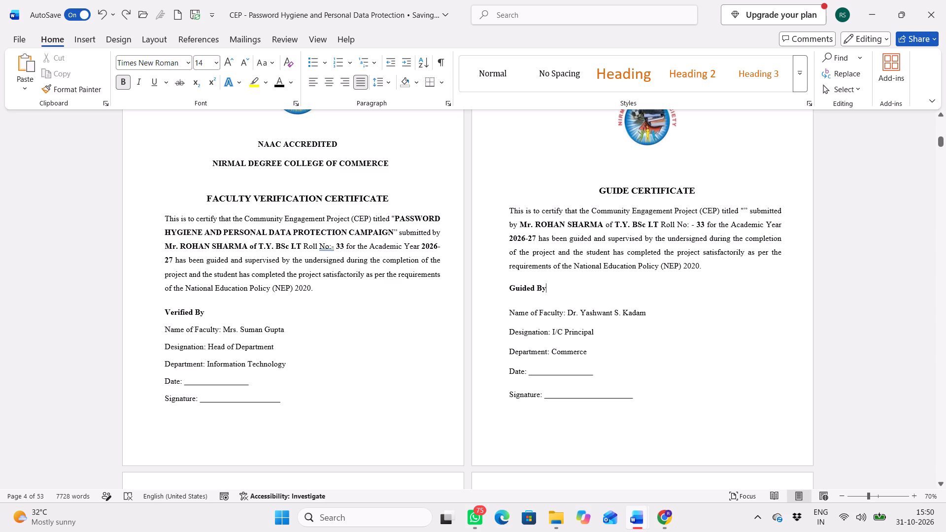
left_click(509, 311)
key("BackSpace")
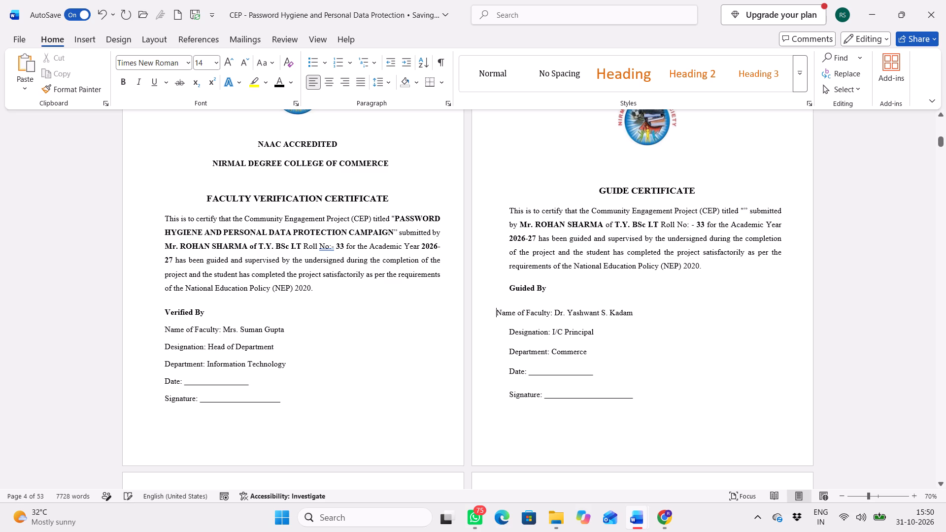
key("BackSpace")
key("Return")
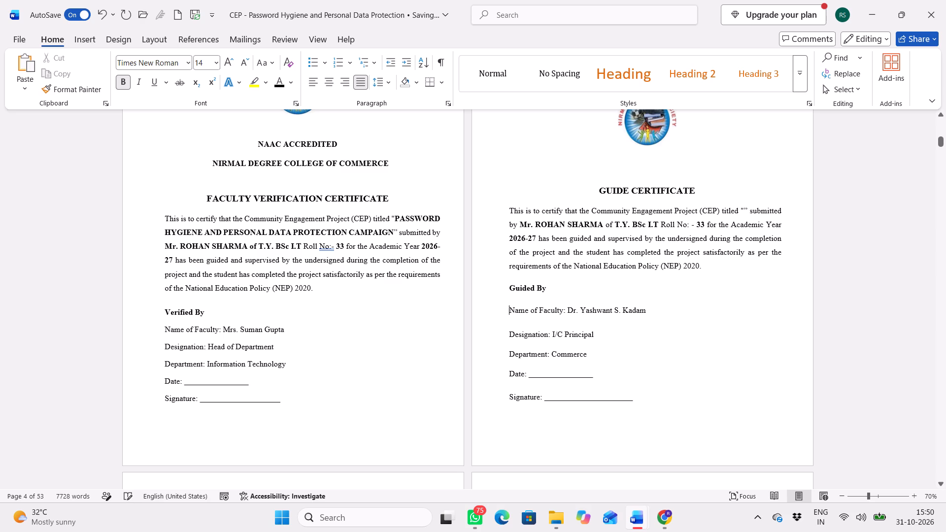
key("BackSpace")
key("BackSpace")
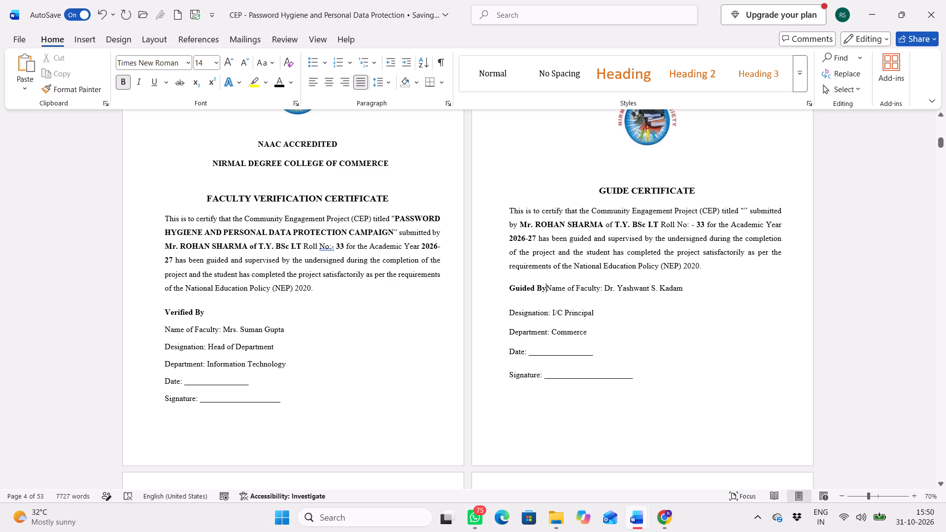
key("shift+Return")
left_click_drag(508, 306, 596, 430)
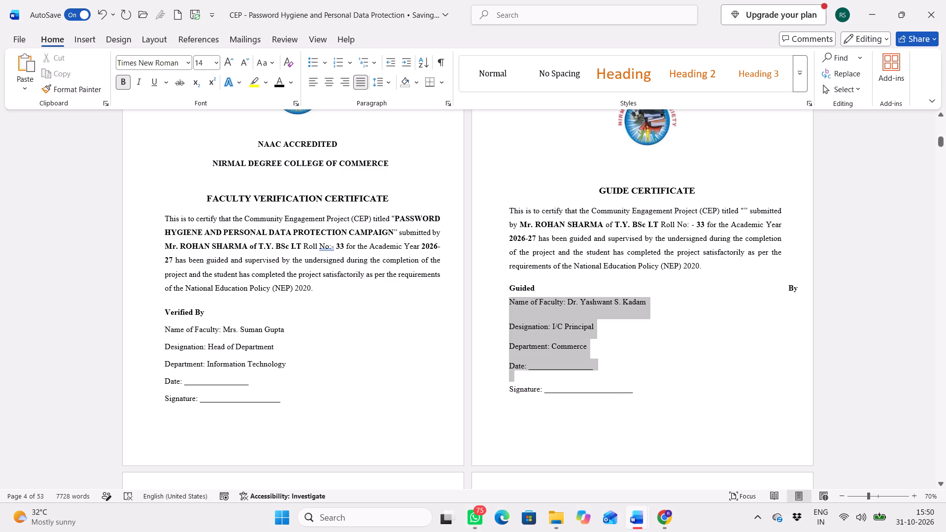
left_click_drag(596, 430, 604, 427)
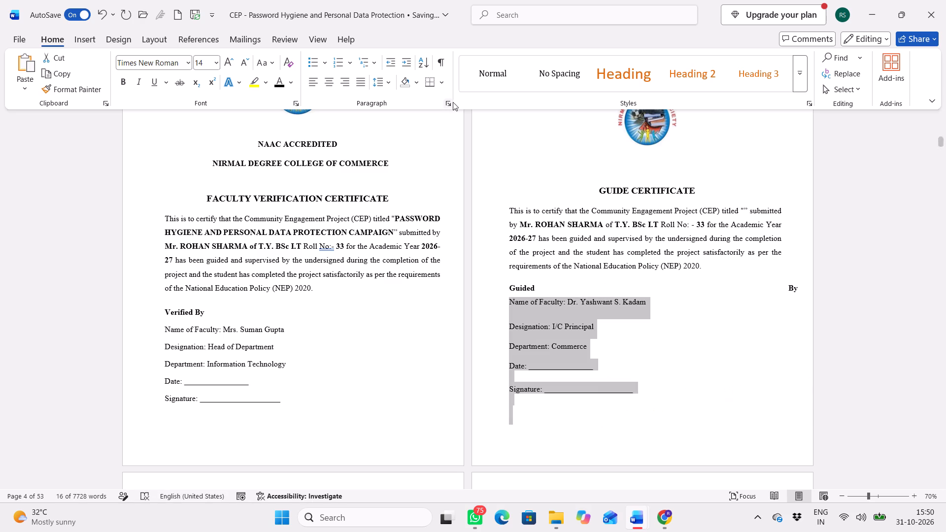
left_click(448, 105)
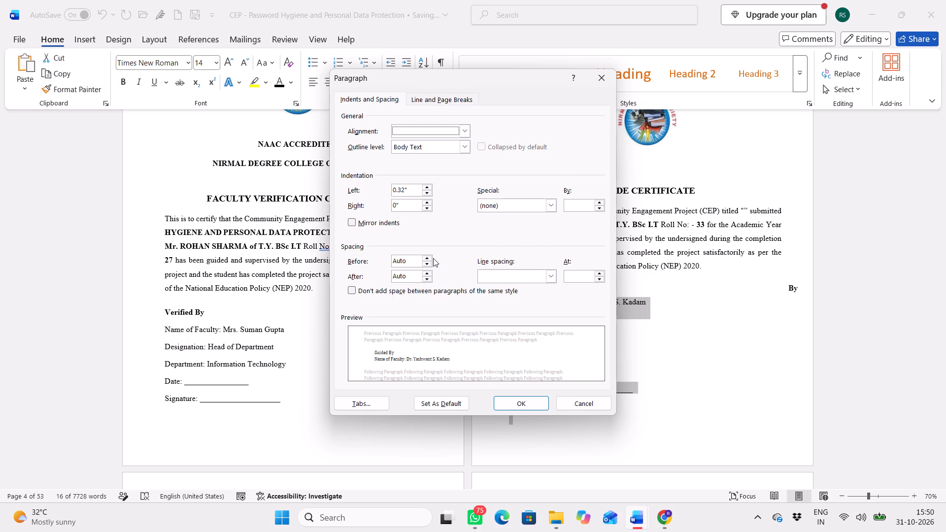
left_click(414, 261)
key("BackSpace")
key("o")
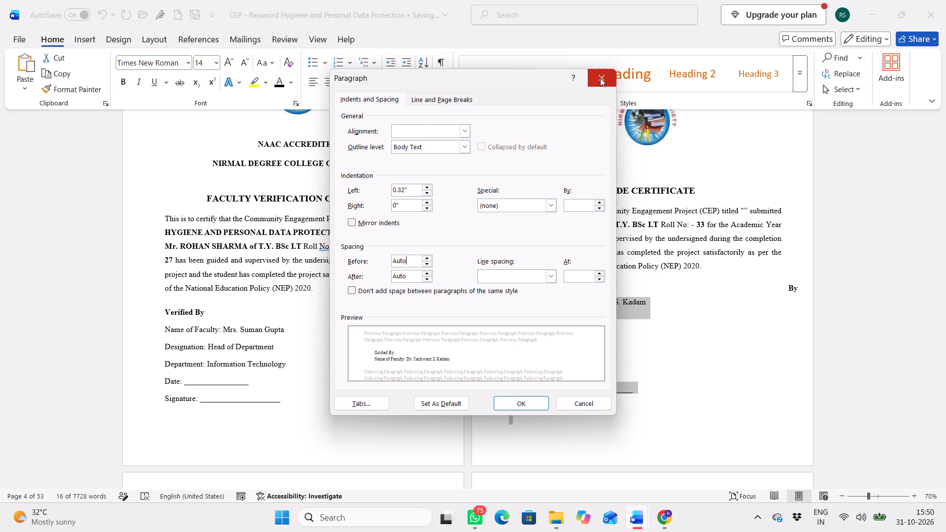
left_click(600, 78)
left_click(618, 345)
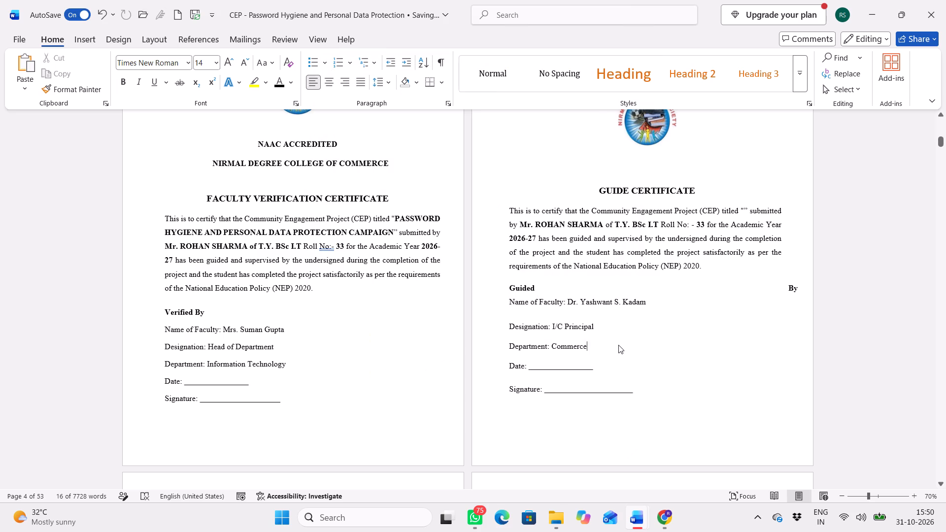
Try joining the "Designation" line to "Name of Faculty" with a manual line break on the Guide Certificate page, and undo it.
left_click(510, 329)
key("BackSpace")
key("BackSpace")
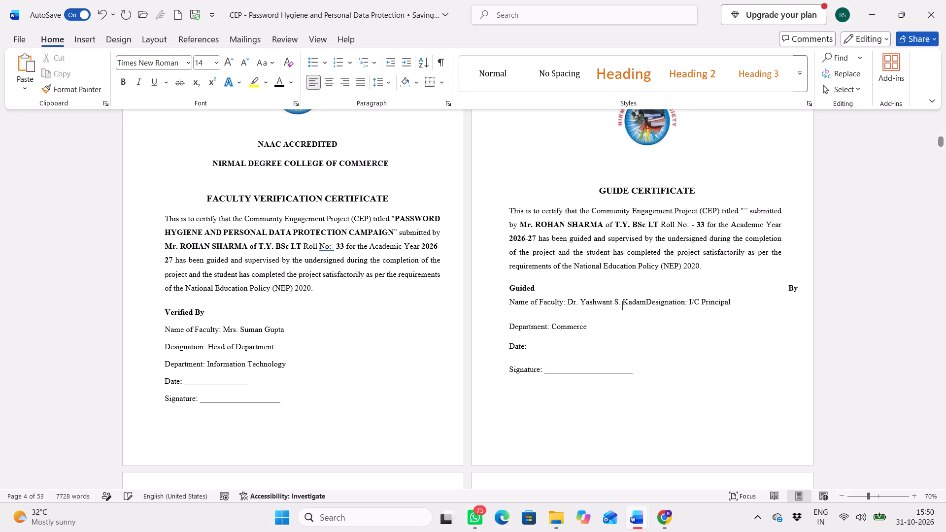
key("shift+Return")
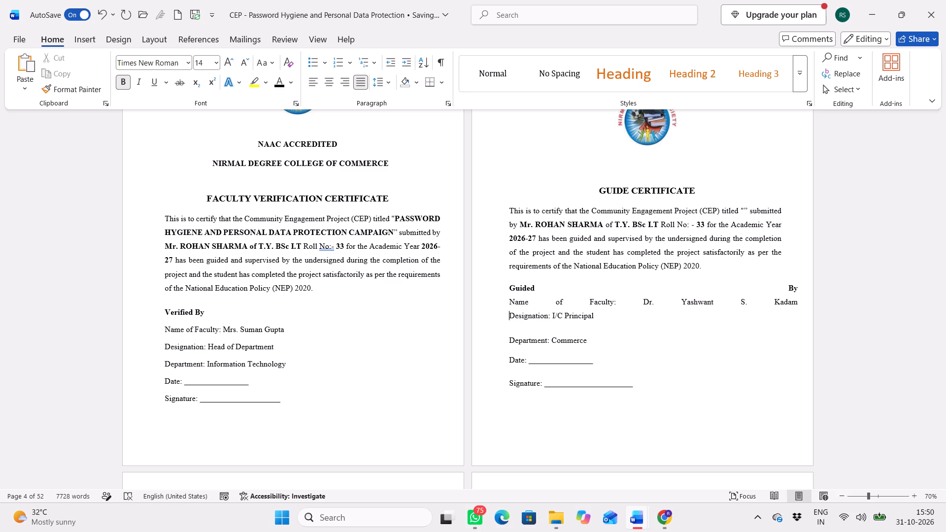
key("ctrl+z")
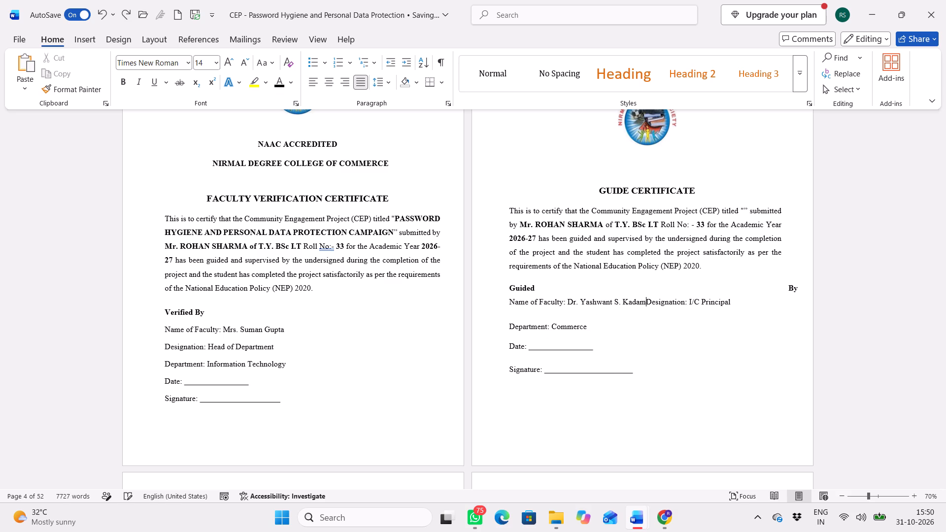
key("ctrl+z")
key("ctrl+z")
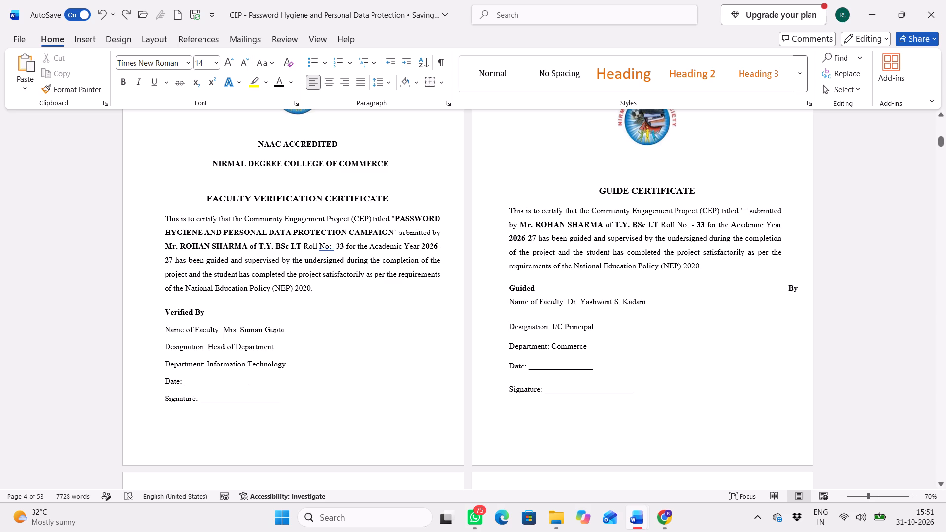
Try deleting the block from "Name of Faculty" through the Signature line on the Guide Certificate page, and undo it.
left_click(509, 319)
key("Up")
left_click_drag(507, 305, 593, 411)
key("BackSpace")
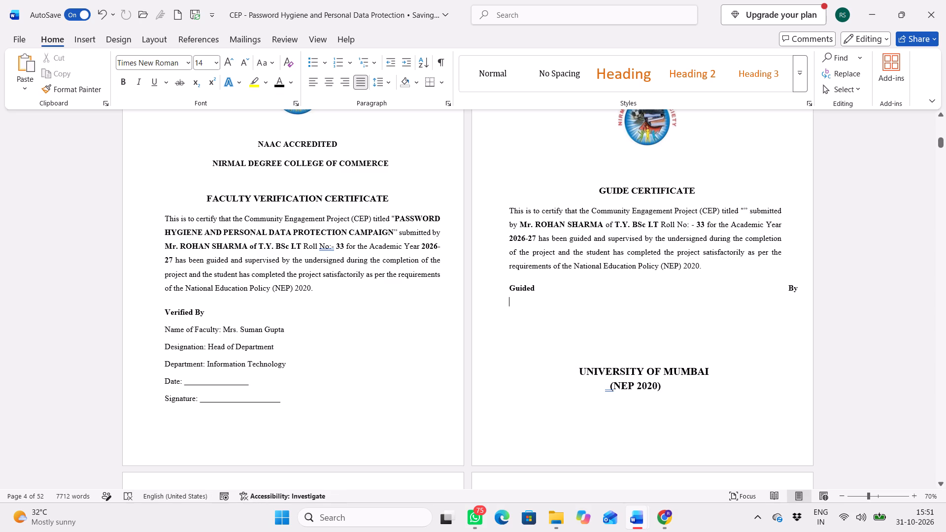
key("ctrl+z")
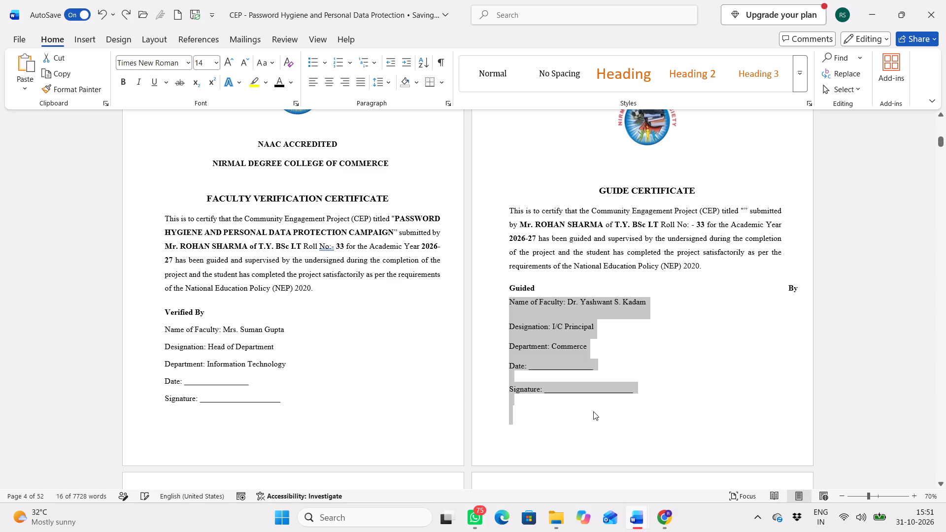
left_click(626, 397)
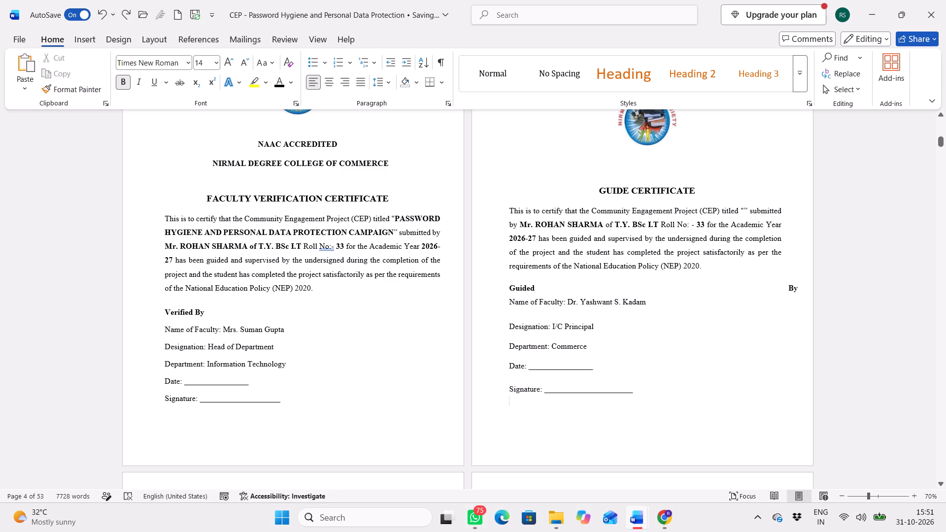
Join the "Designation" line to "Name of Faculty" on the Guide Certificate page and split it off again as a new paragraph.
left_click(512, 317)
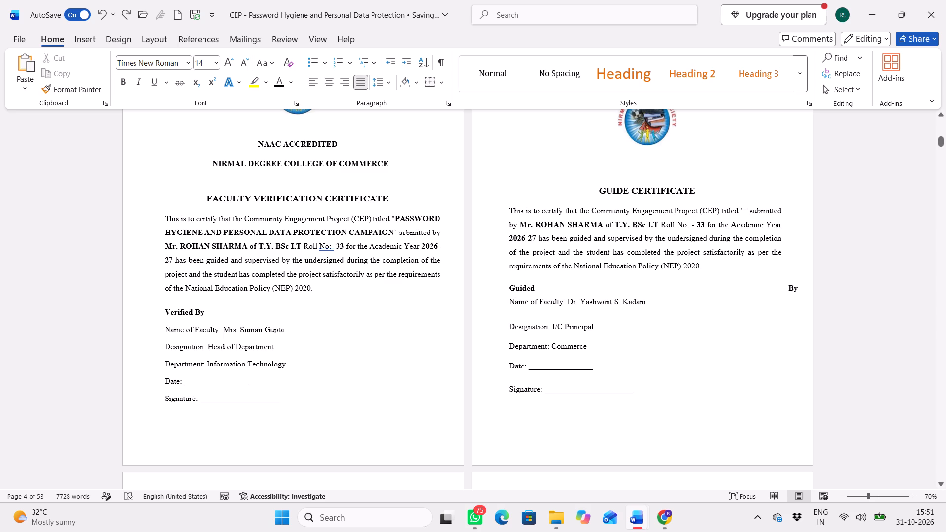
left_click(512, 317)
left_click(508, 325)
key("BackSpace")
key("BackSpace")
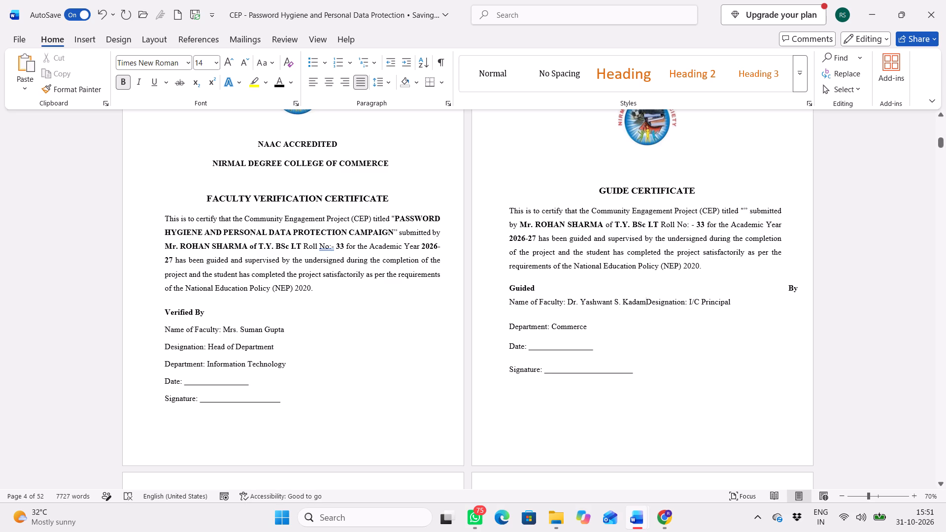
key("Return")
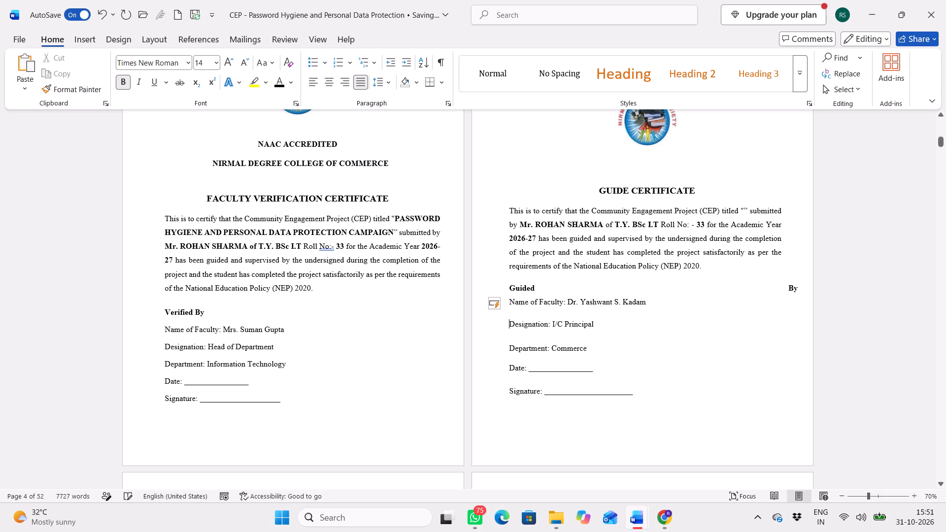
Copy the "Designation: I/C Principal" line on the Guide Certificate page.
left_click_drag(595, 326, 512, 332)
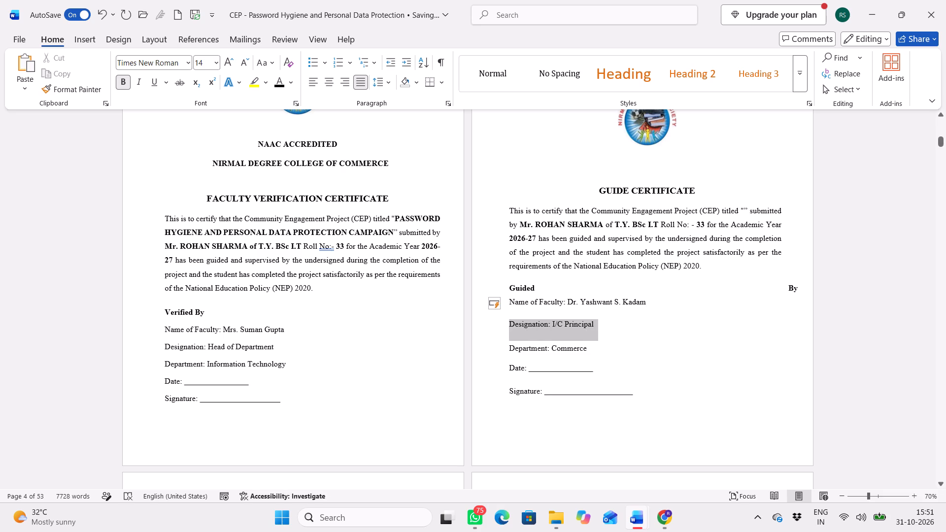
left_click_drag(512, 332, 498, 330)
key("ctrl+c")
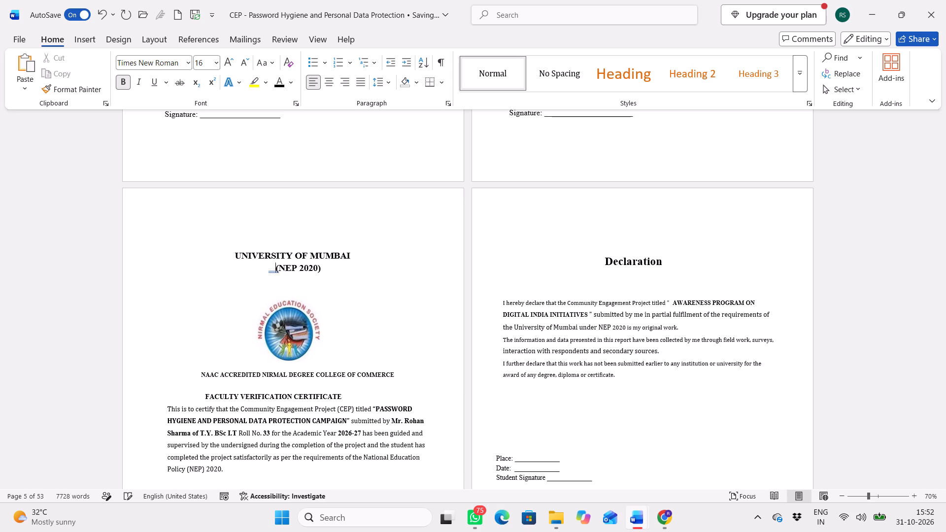
Delete the leading spaces and line break before "(NEP 2020)" on the page 5 Faculty Verification Certificate, joining it to the university heading.
key("BackSpace")
key("BackSpace")
key("BackSpace")
key("BackSpace")
scroll(302, 270, "up", 2)
scroll(302, 270, "right", 1)
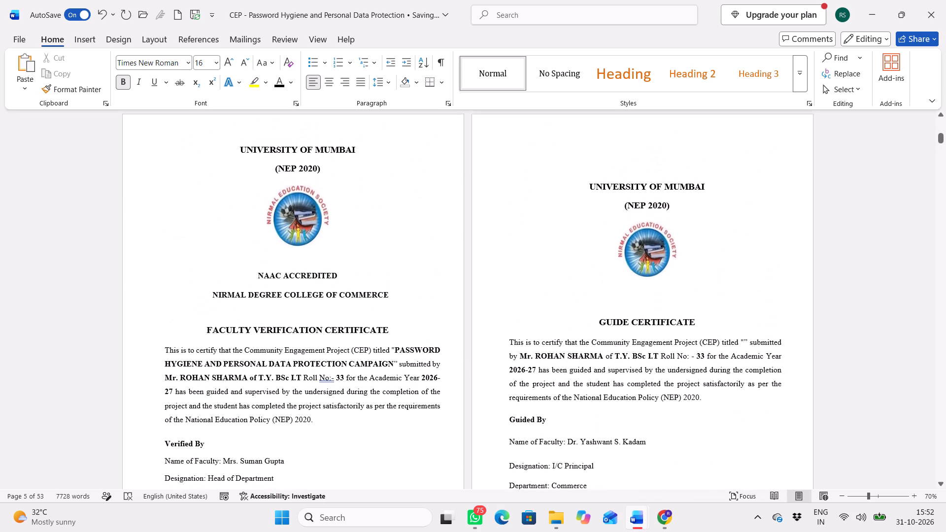
scroll(302, 270, "right", 1)
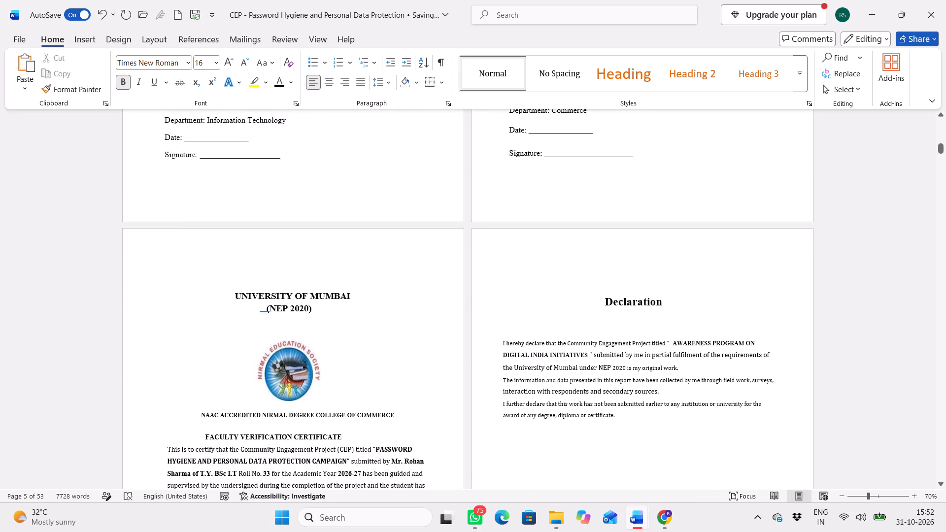
key("BackSpace")
key("BackSpace")
key("BackSpace")
key("BackSpace")
key("BackSpace")
key("BackSpace")
key("BackSpace")
key("BackSpace")
key("BackSpace")
key("BackSpace")
key("BackSpace")
key("BackSpace")
key("BackSpace")
key("BackSpace")
key("BackSpace")
key("BackSpace")
key("BackSpace")
key("BackSpace")
key("BackSpace")
key("BackSpace")
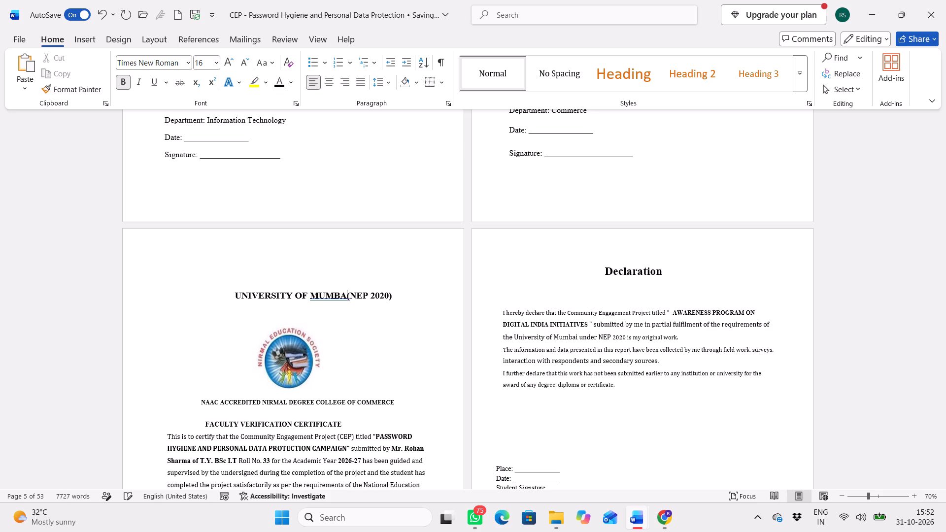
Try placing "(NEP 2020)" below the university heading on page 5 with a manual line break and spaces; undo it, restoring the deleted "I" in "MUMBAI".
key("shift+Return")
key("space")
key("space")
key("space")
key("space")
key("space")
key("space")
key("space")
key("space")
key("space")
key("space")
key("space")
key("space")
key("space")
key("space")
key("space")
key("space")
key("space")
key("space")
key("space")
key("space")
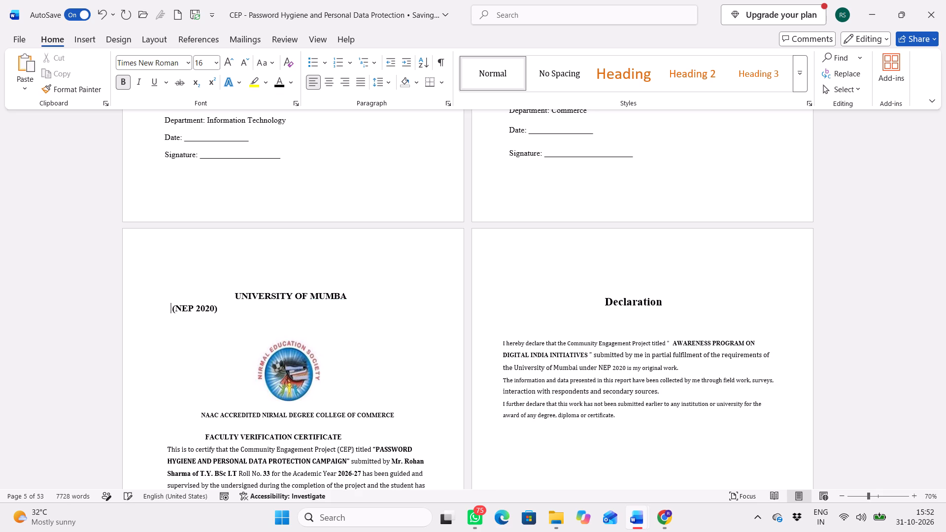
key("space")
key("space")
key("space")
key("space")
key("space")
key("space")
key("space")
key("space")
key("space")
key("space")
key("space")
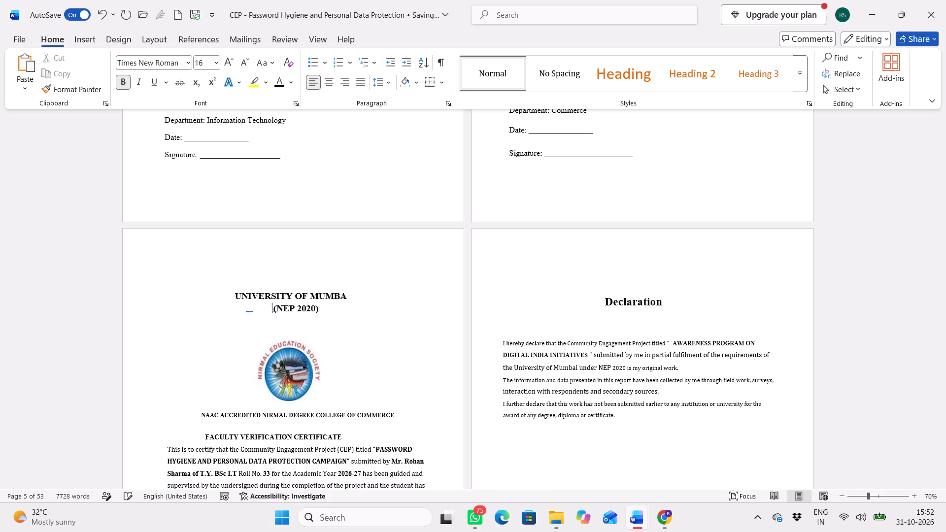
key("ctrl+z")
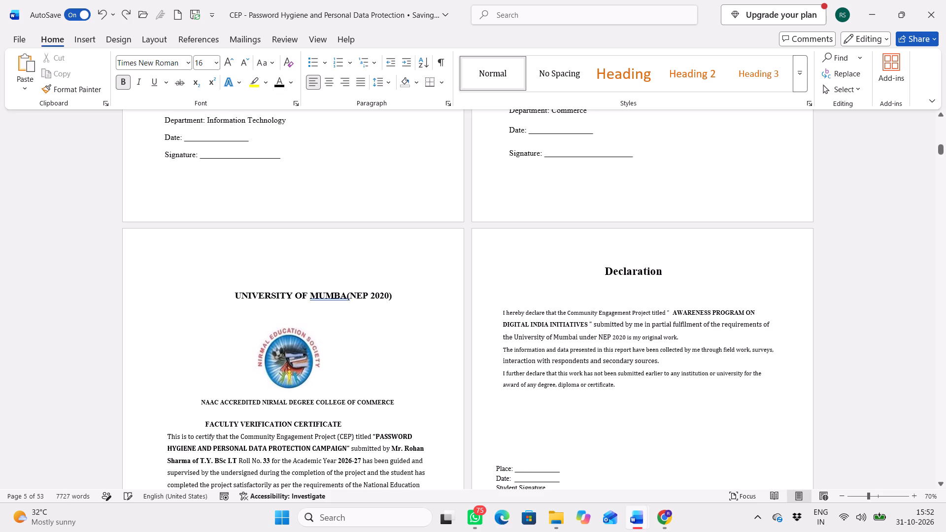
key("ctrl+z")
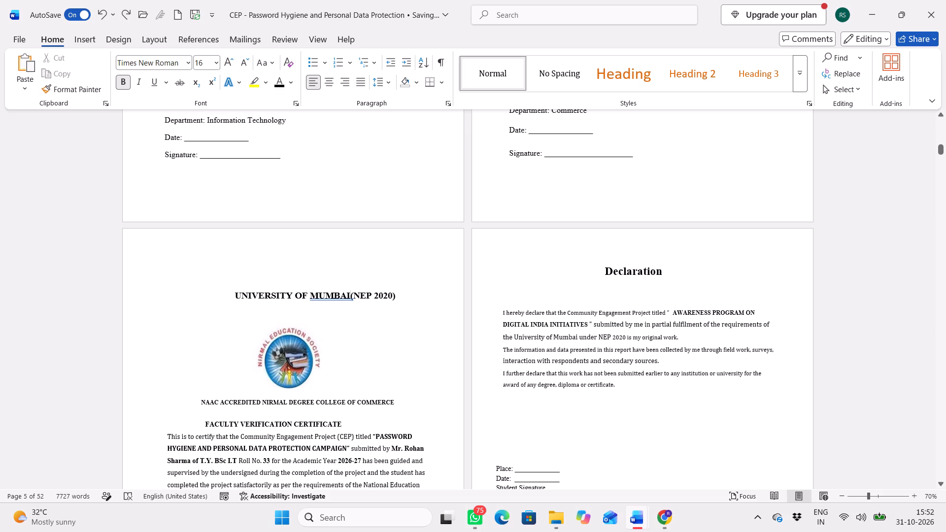
Put "(NEP 2020)" in a new paragraph below "UNIVERSITY OF MUMBAI" on page 5 and indent it with spaces until it is centred.
key("Return")
key("space")
key("space")
key("space")
key("space")
key("space")
key("space")
key("space")
key("space")
key("space")
key("space")
key("space")
key("space")
key("space")
key("space")
key("space")
key("space")
key("space")
key("space")
key("space")
key("space")
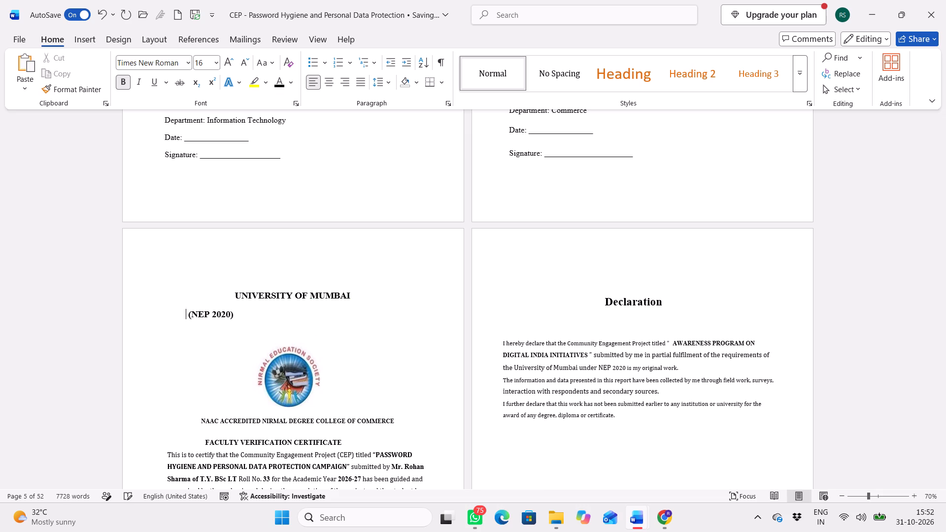
key("space")
key("space")
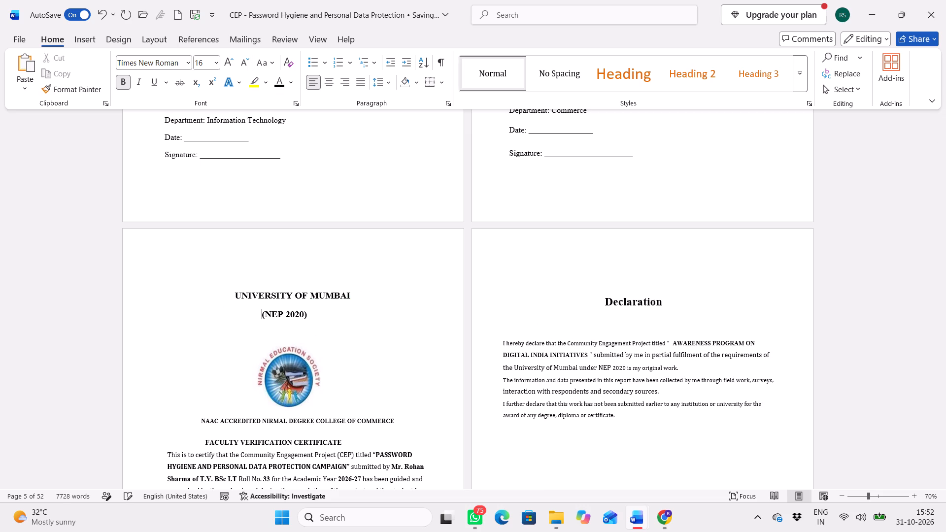
key("space")
key("space")
key("space")
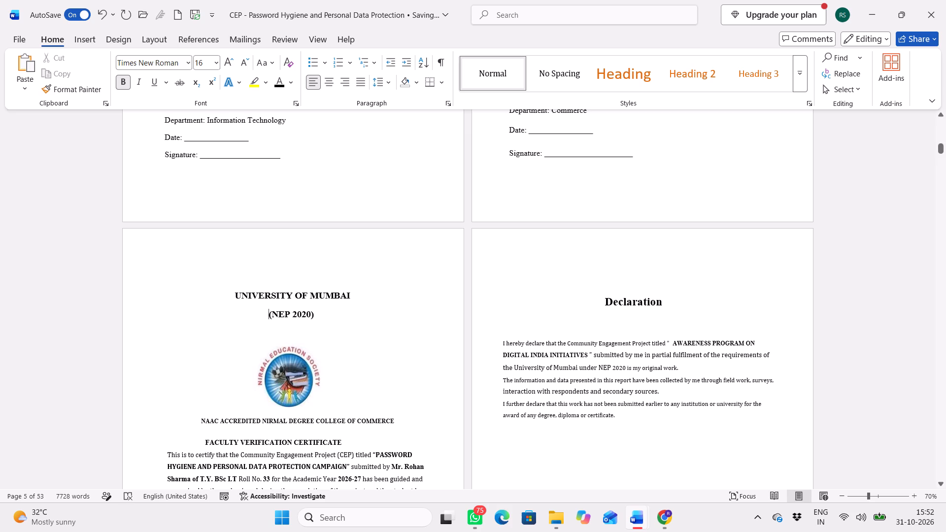
Insert two spaces before "UNIVERSITY OF MUMBAI" on page 5 to align it over "(NEP 2020)".
left_click(235, 298)
key("space")
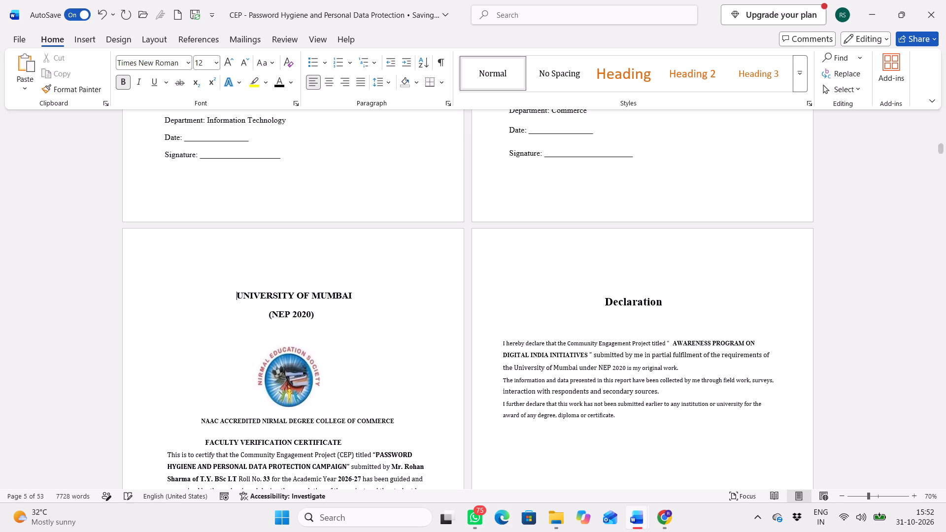
key("space")
Set the page 5 certificate text from "NAAC ACCREDITED NIRMAL DEGREE COLLEGE OF COMMERCE" down to the signature line to size 14.
scroll(235, 298, "down", 2)
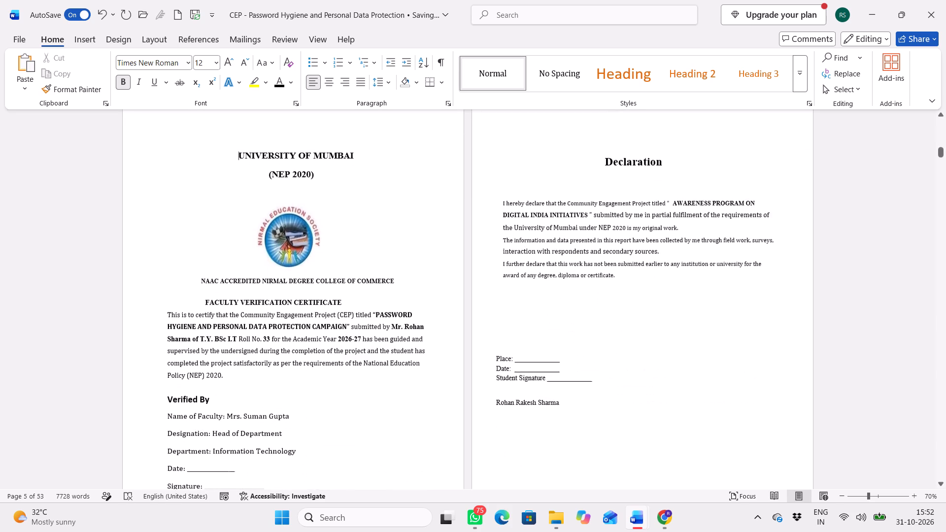
scroll(235, 298, "down", 1)
left_click_drag(202, 262, 350, 267)
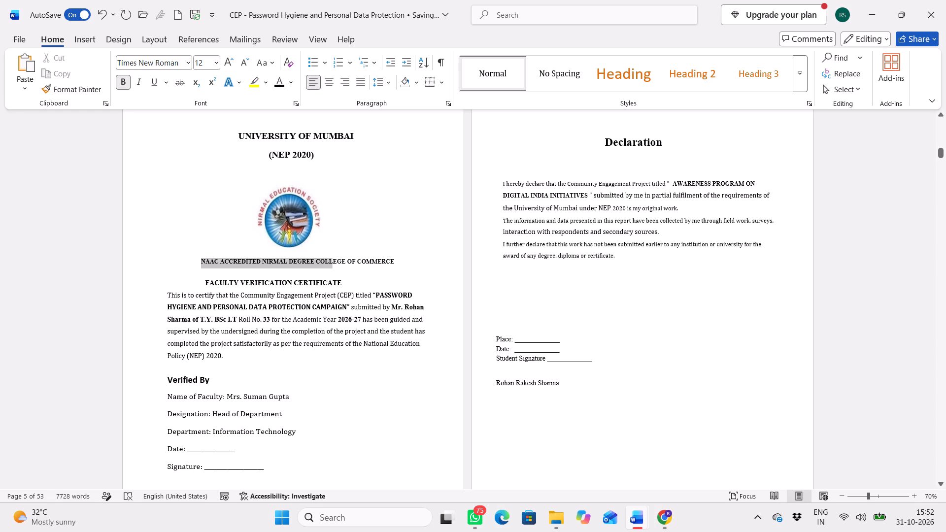
left_click_drag(350, 267, 355, 330)
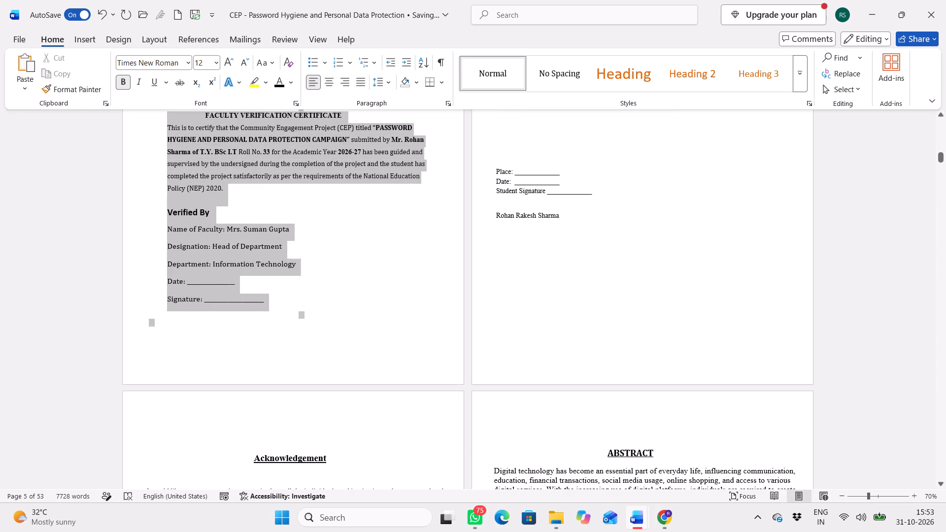
left_click_drag(355, 330, 355, 330)
left_click(448, 291)
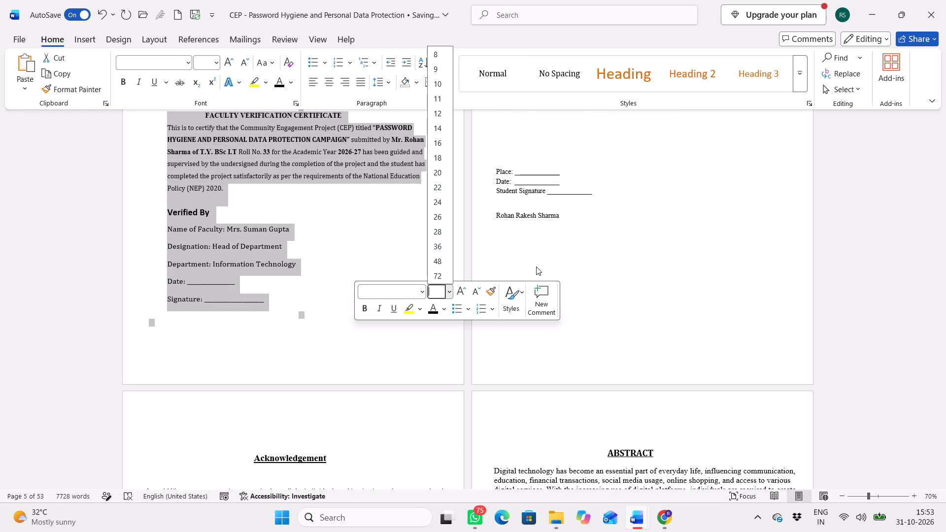
left_click(437, 124)
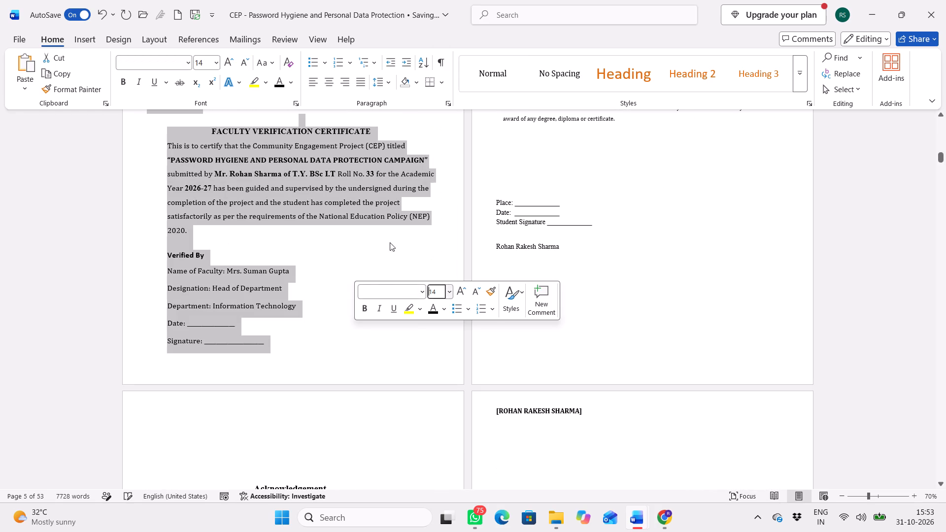
scroll(345, 324, "up", 4)
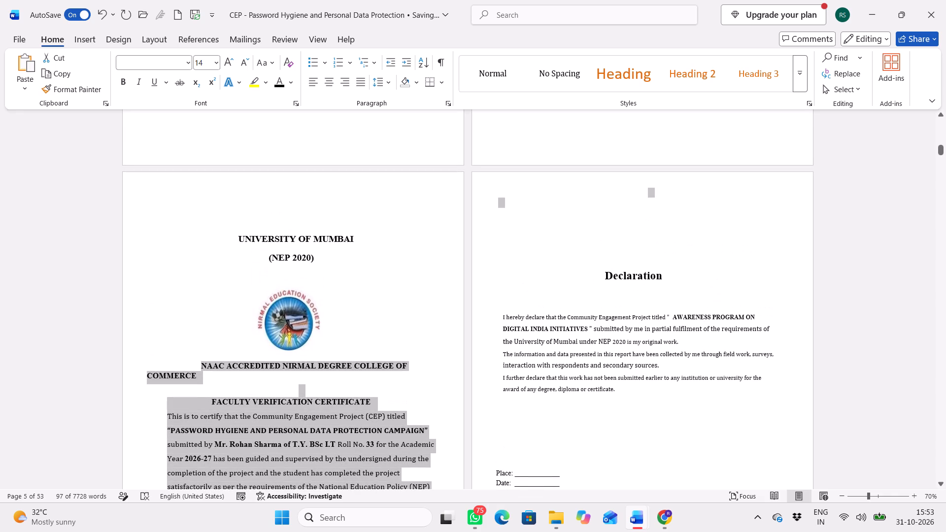
left_click(396, 264)
Delete leading spaces before the page 5 line "NAAC ACCREDITED NIRMAL DEGREE COLLEGE OF COMMERCE" so it fits on one line.
scroll(396, 264, "down", 1)
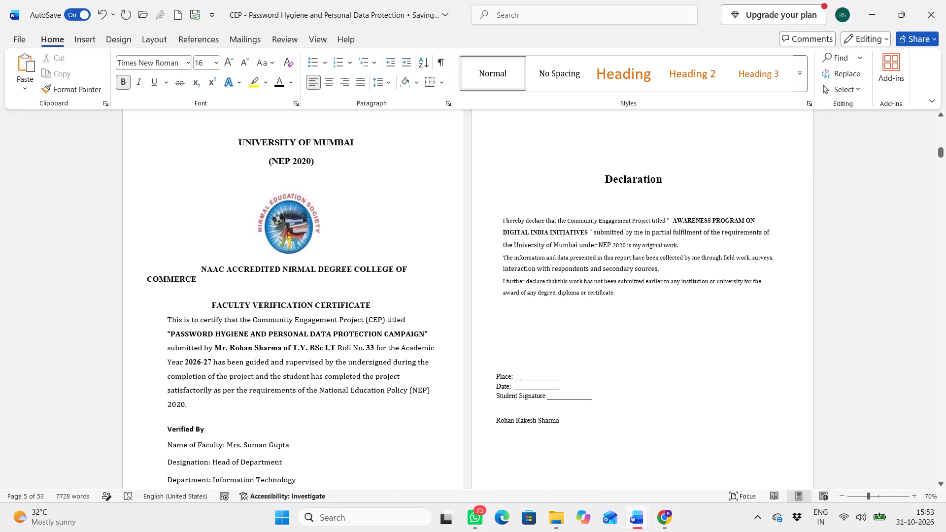
left_click(198, 271)
key("BackSpace")
key("BackSpace")
key("BackSpace")
key("BackSpace")
key("BackSpace")
key("BackSpace")
key("BackSpace")
key("BackSpace")
key("BackSpace")
key("BackSpace")
key("BackSpace")
key("BackSpace")
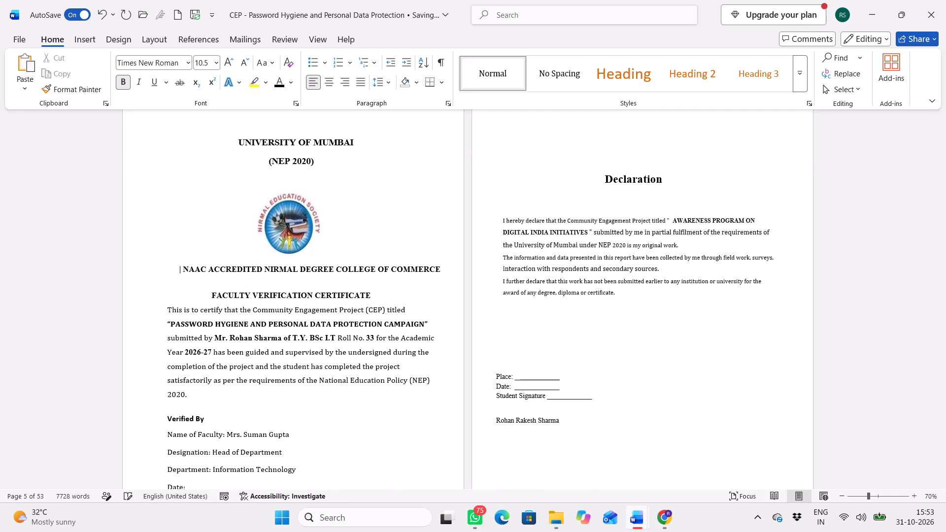
key("BackSpace")
key("BackSpace")
key("BackSpace")
key("BackSpace")
key("BackSpace")
key("BackSpace")
key("BackSpace")
key("BackSpace")
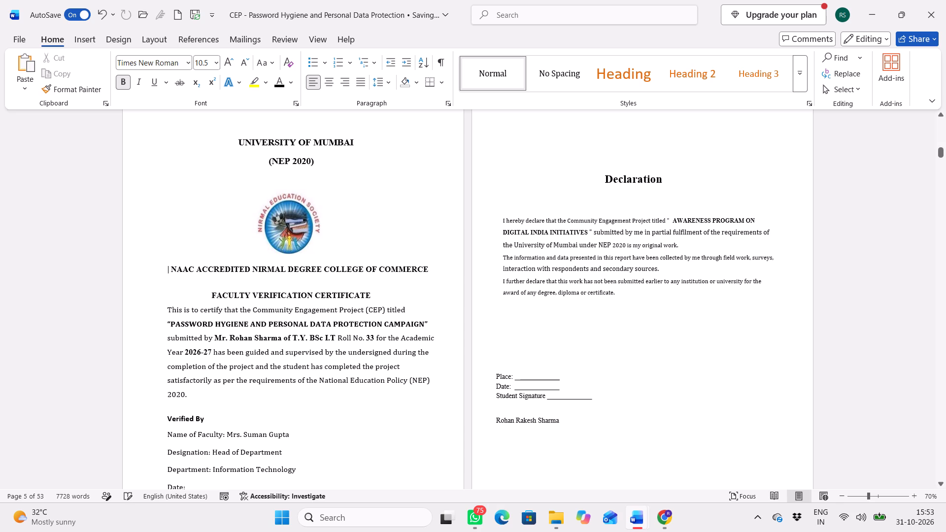
Break the page 5 college line before "NIRMAL" with a manual line break and indent "NAAC ACCREDITED" with 20 spaces towards the centre.
left_click(252, 267)
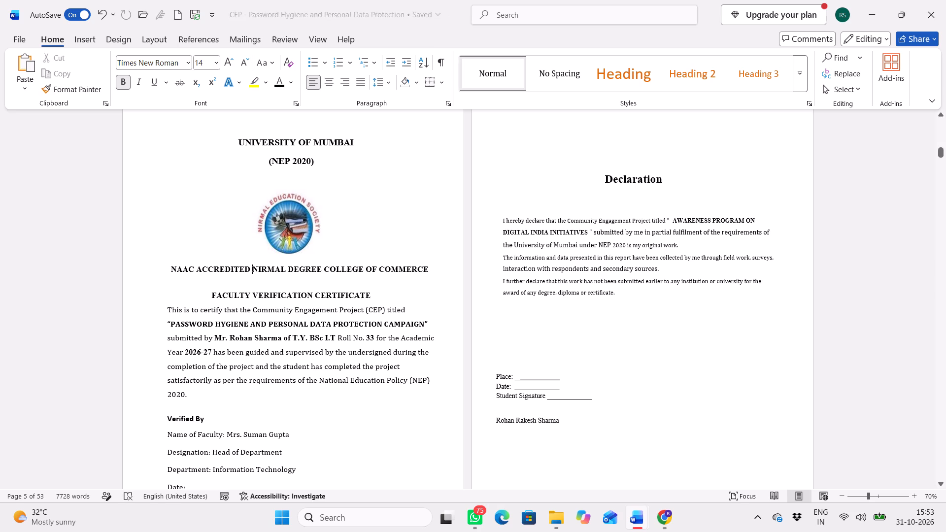
key("shift+Return")
left_click(167, 266)
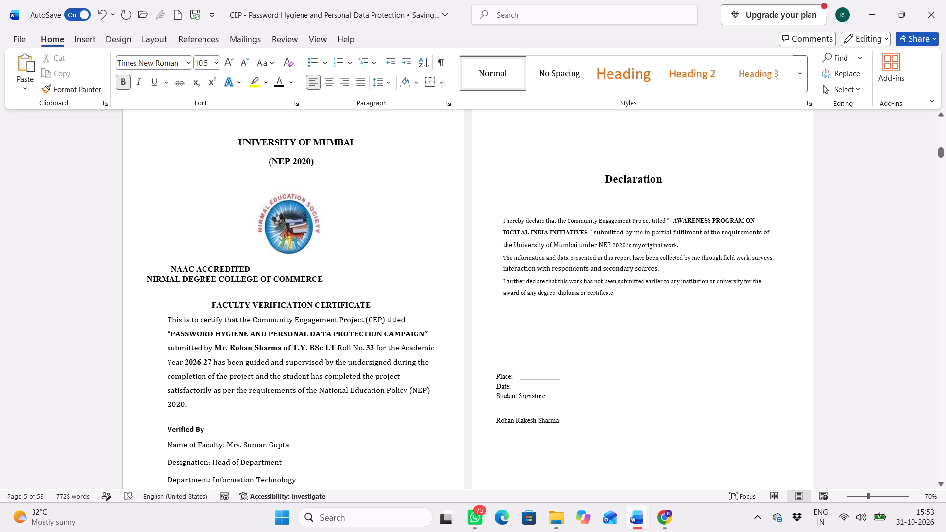
key("space")
key("space")
key("space")
key("space")
key("space")
key("space")
key("space")
key("space")
key("space")
key("space")
key("space")
key("space")
key("space")
key("space")
key("space")
key("space")
key("space")
key("space")
key("space")
key("space")
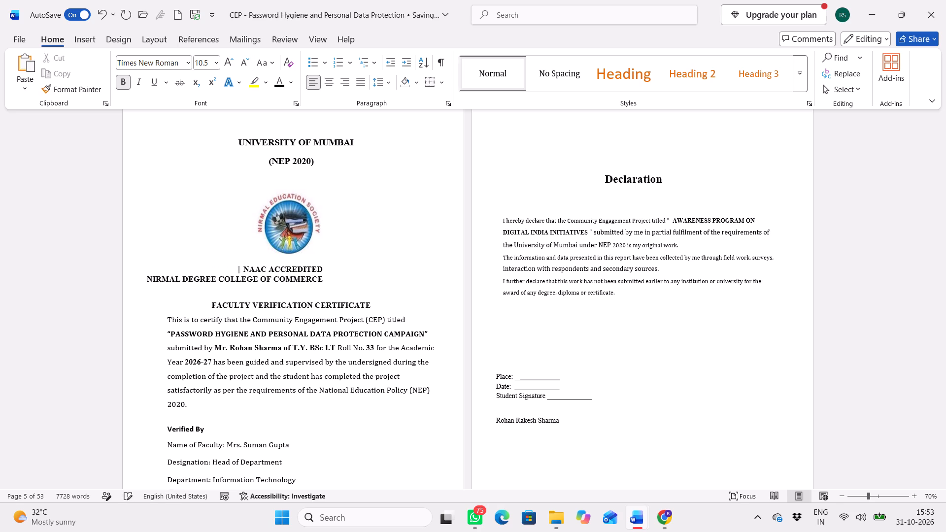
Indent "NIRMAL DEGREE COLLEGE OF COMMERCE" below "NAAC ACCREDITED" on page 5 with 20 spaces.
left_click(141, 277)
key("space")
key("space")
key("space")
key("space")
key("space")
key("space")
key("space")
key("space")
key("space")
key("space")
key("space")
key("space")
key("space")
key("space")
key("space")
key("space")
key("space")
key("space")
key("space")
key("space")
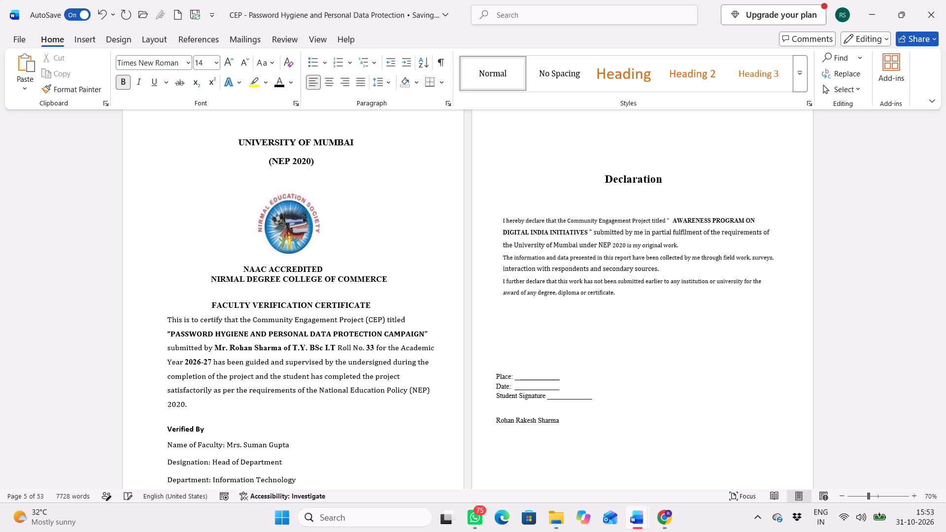
Delete the leading spaces and manual line break before "NIRMAL DEGREE COLLEGE OF COMMERCE" on page 5, joining it to "NAAC ACCREDITED".
scroll(141, 277, "up", 5)
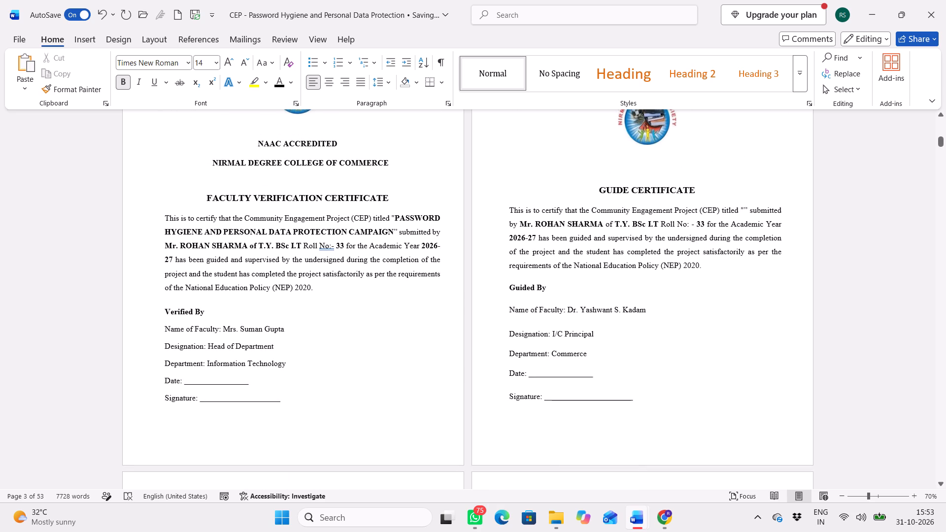
scroll(235, 206, "up", 3)
scroll(235, 206, "down", 2)
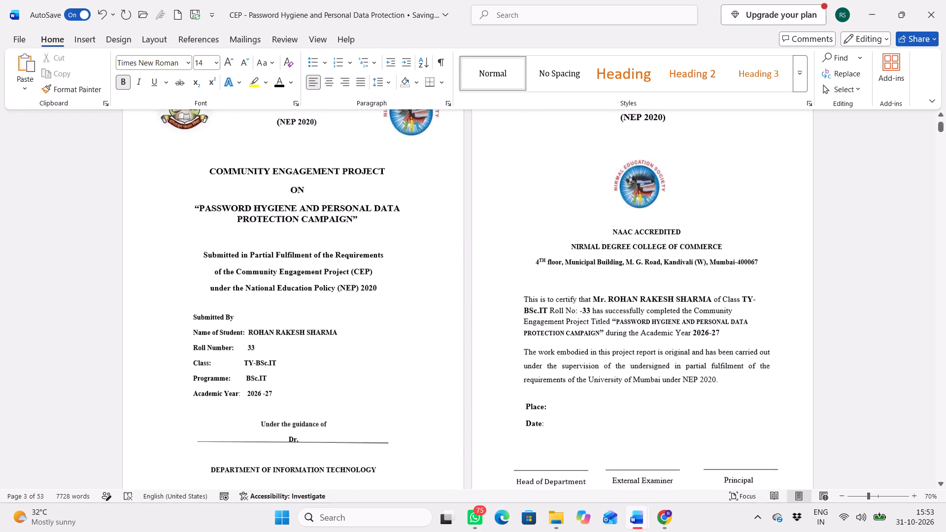
scroll(235, 206, "down", 1)
scroll(235, 206, "up", 3)
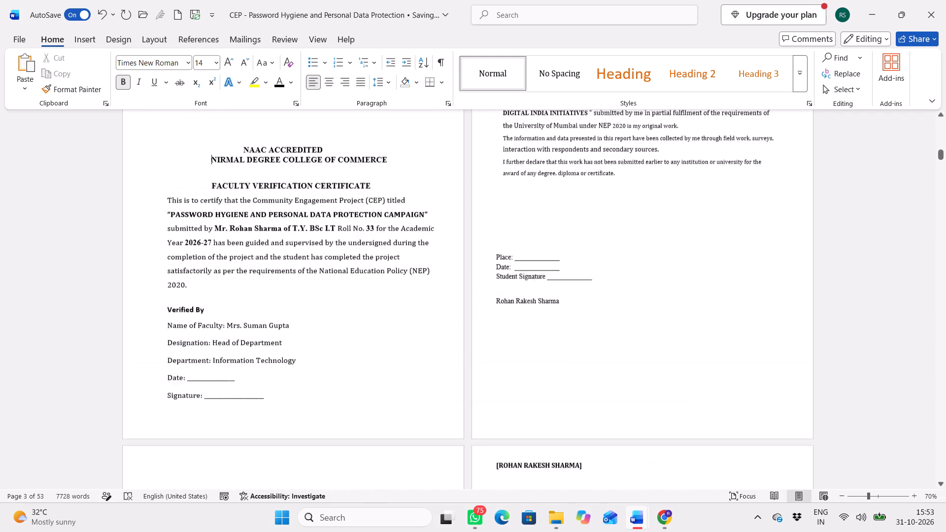
scroll(235, 206, "up", 2)
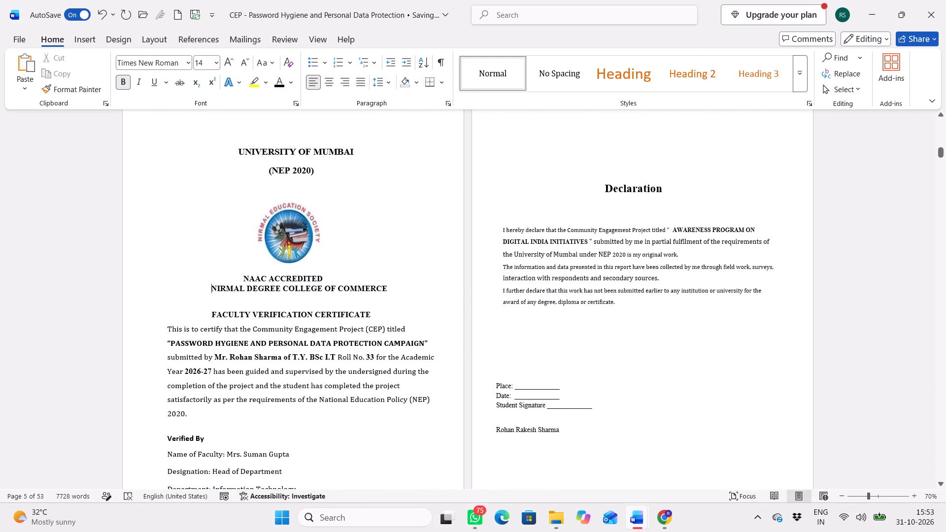
key("BackSpace")
key("BackSpace")
key("BackSpace")
key("BackSpace")
key("BackSpace")
key("BackSpace")
key("BackSpace")
key("BackSpace")
key("BackSpace")
key("BackSpace")
key("BackSpace")
key("BackSpace")
key("BackSpace")
key("BackSpace")
key("BackSpace")
key("BackSpace")
key("BackSpace")
key("BackSpace")
key("BackSpace")
key("BackSpace")
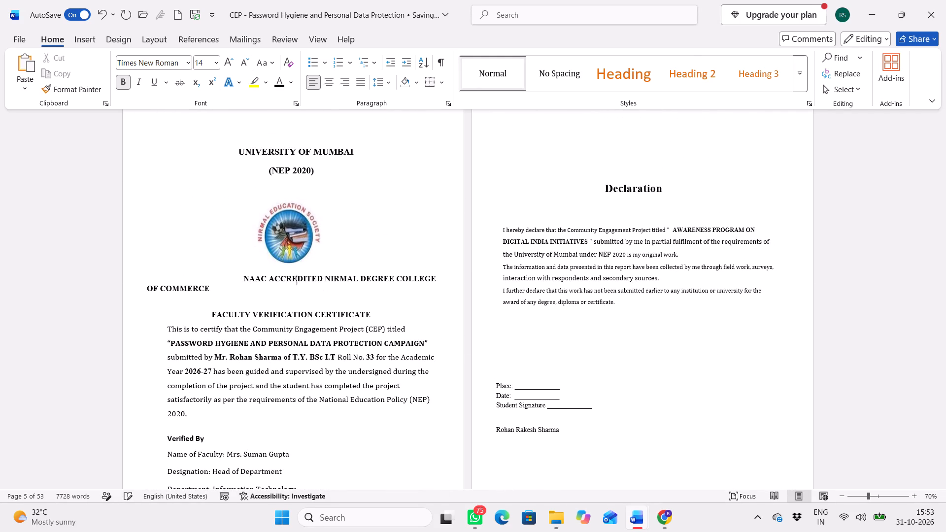
Put "NIRMAL DEGREE COLLEGE OF COMMERCE" in a new paragraph below "NAAC ACCREDITED" on page 5, indented with 20 spaces.
key("Return")
key("space")
key("space")
key("space")
key("space")
key("space")
key("space")
key("space")
key("space")
key("space")
key("space")
key("space")
key("space")
key("space")
key("space")
key("space")
key("space")
key("space")
key("space")
key("space")
key("space")
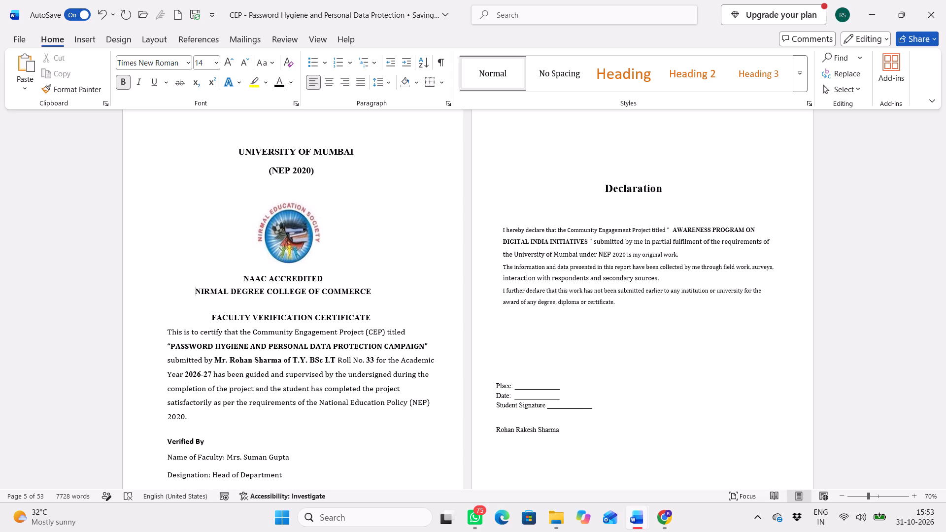
Review the layout of the certificate, declaration, acknowledgement, abstract and table of contents pages side by side.
scroll(210, 285, "up", 4, "ctrl")
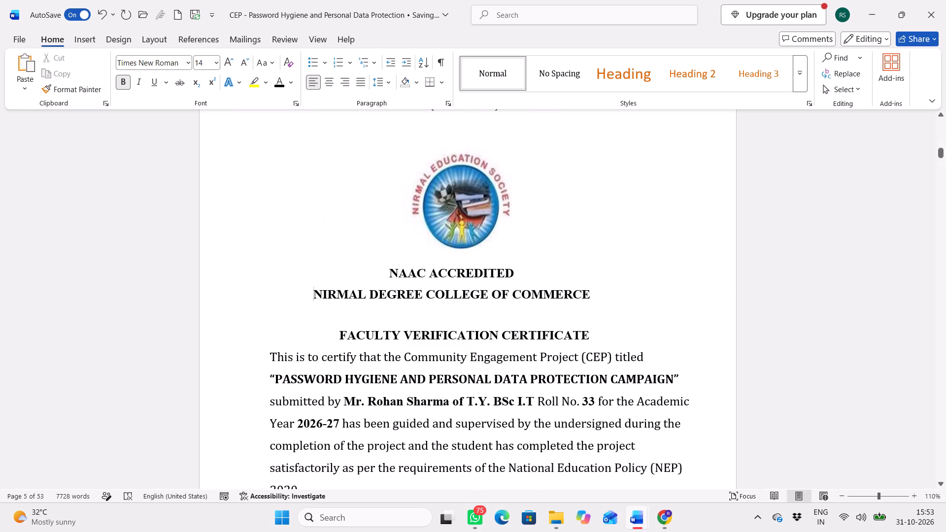
scroll(378, 321, "down", 2, "ctrl")
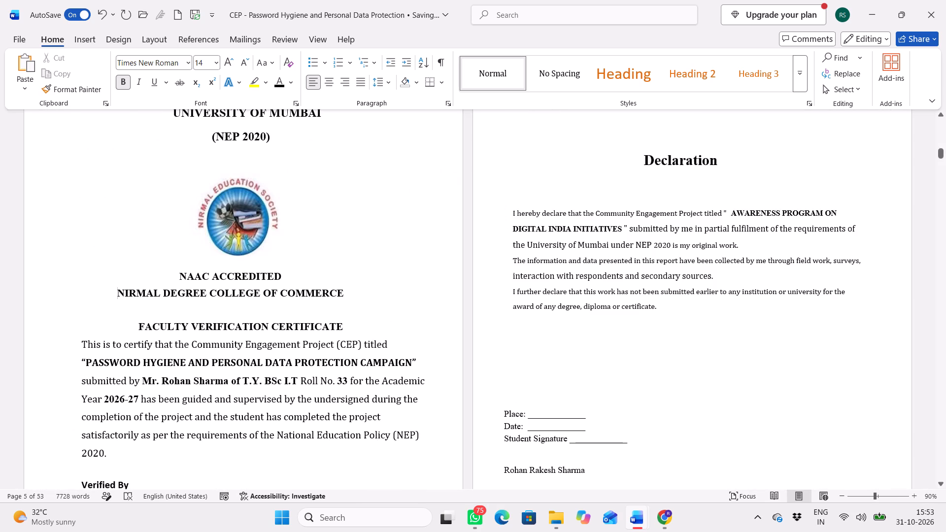
scroll(379, 365, "right", 1)
scroll(288, 355, "down", 3, "ctrl")
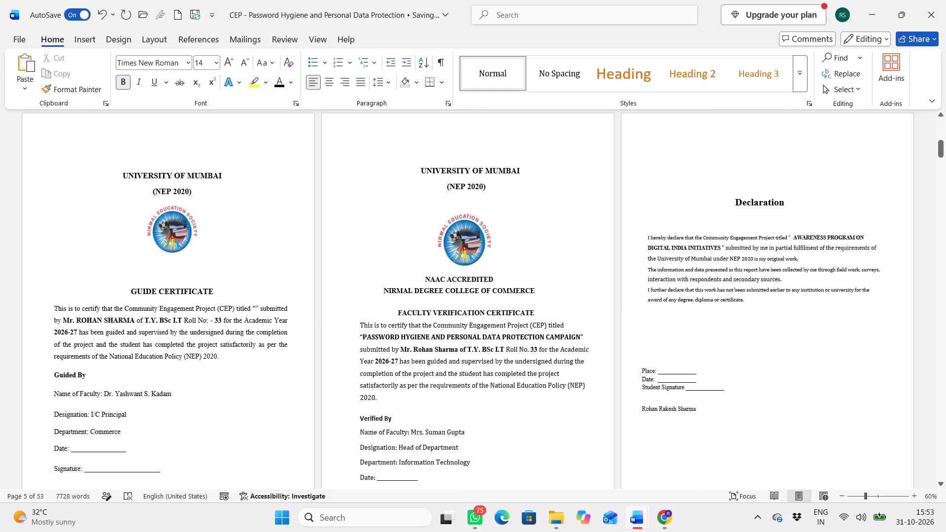
scroll(412, 327, "down", 1)
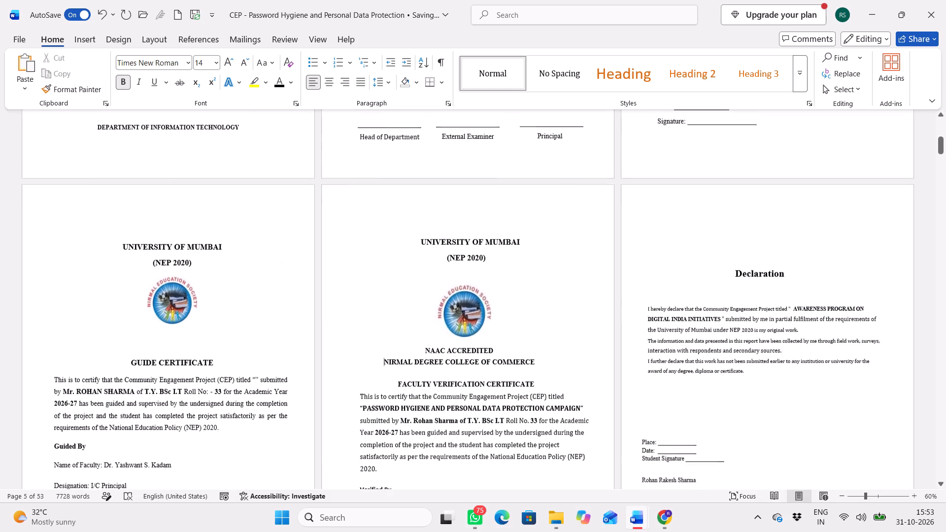
scroll(412, 327, "down", 2)
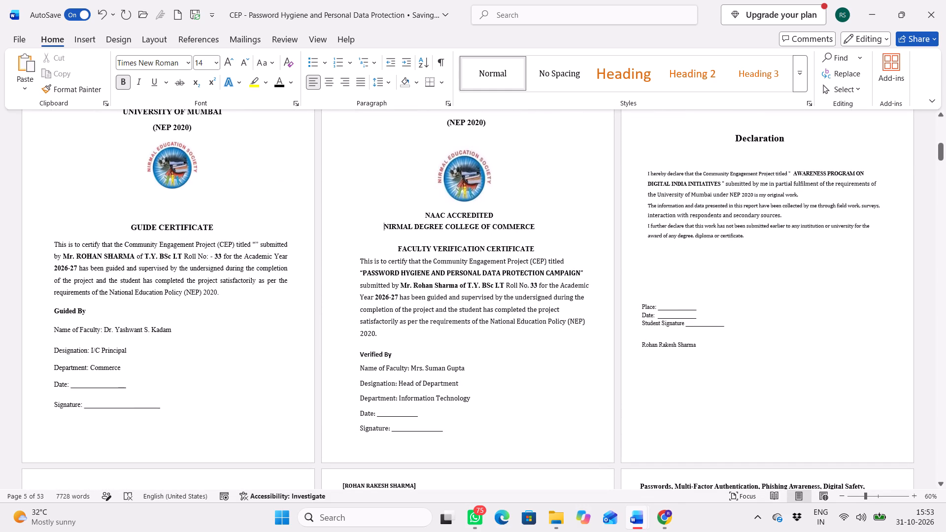
scroll(436, 247, "down", 3)
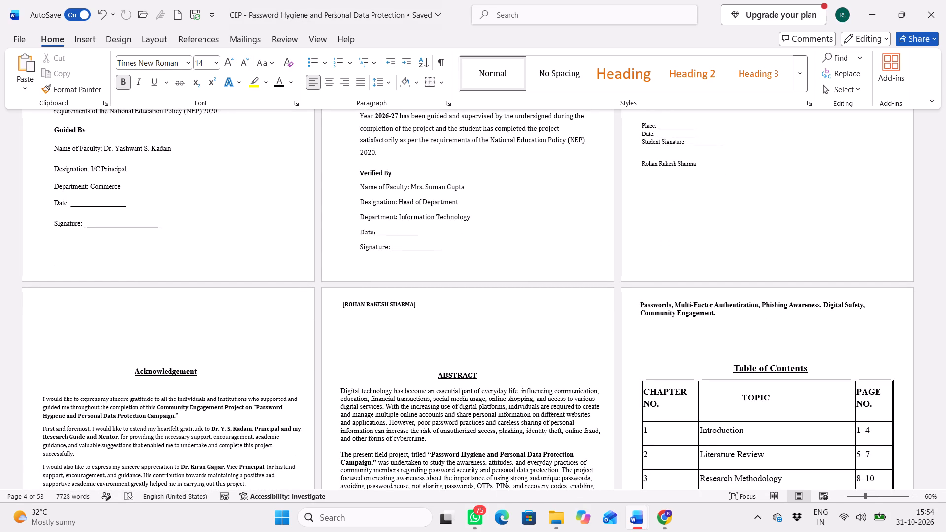
scroll(436, 247, "up", 2)
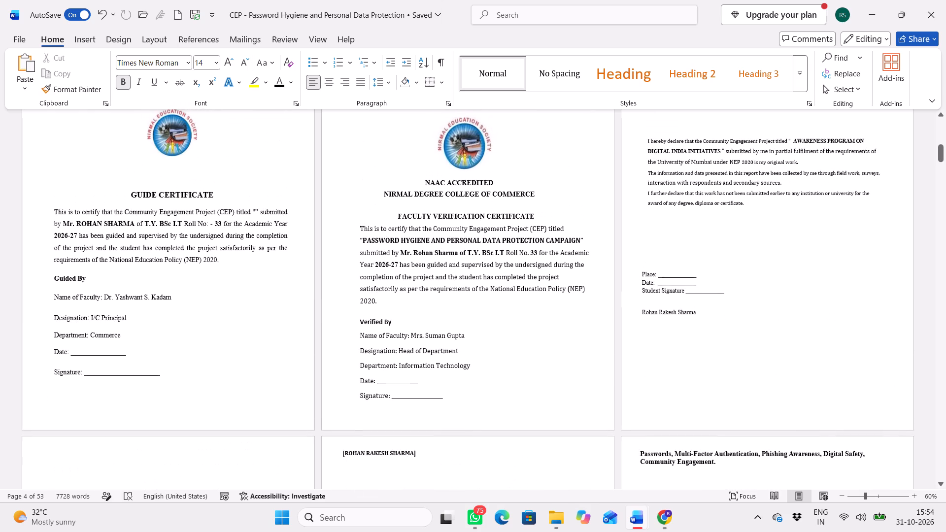
scroll(436, 247, "up", 2)
scroll(436, 247, "down", 1)
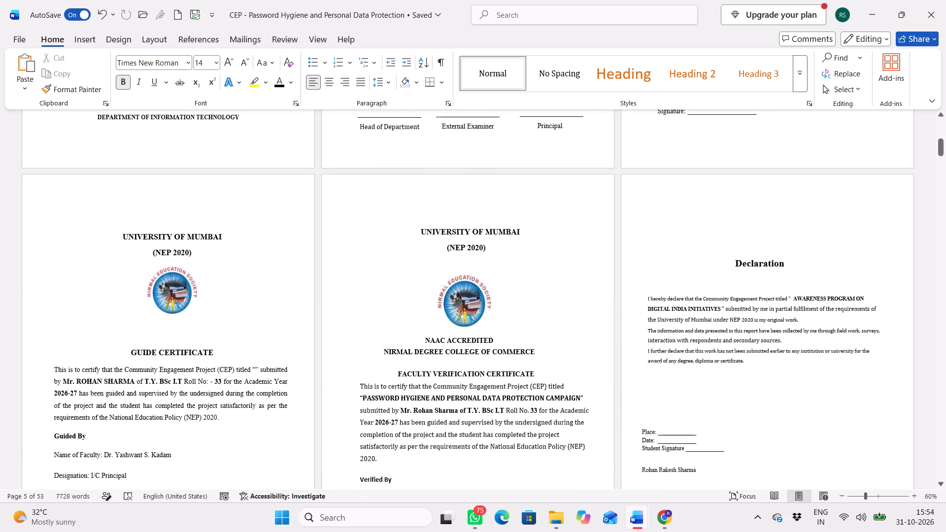
scroll(436, 247, "down", 4)
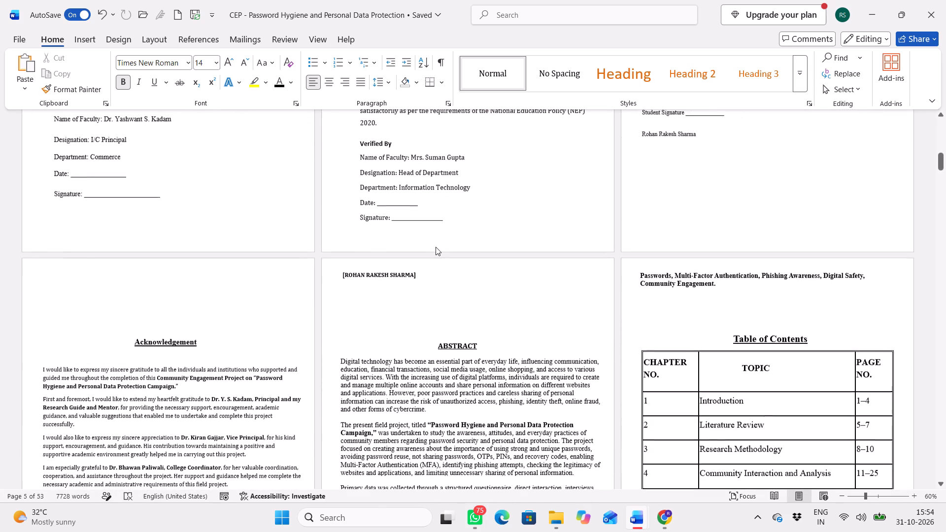
Delete three blank lines above the "Acknowledgement" heading on page 7 to move the text up.
scroll(436, 247, "down", 2)
scroll(436, 247, "left", 1)
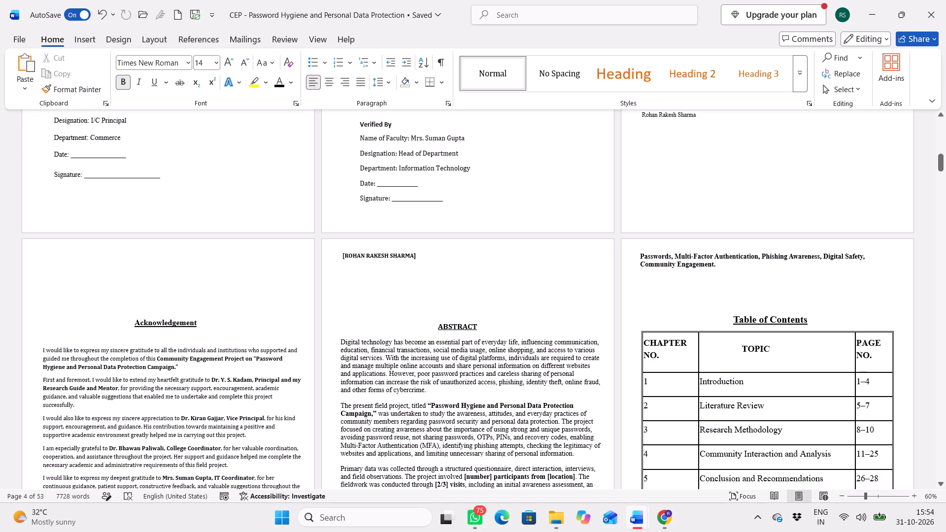
left_click(135, 305)
key("BackSpace")
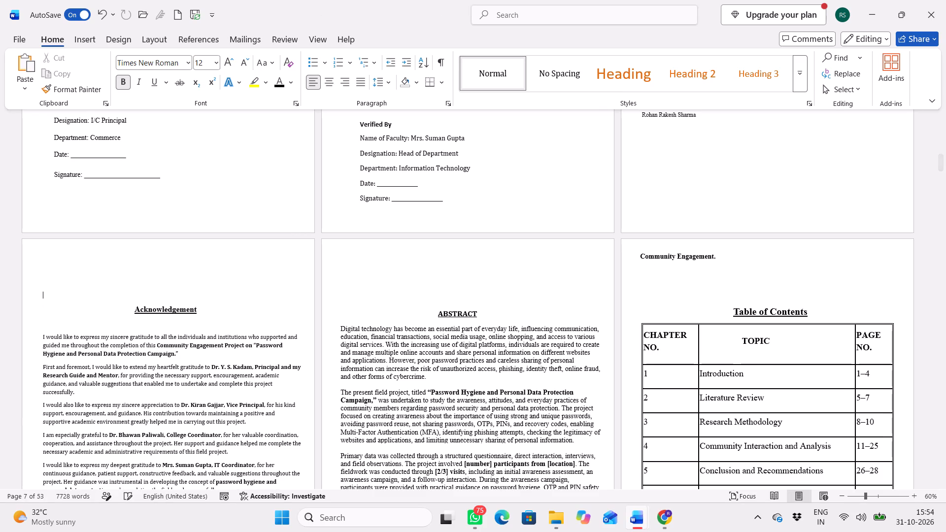
key("BackSpace")
key("BackSpace")
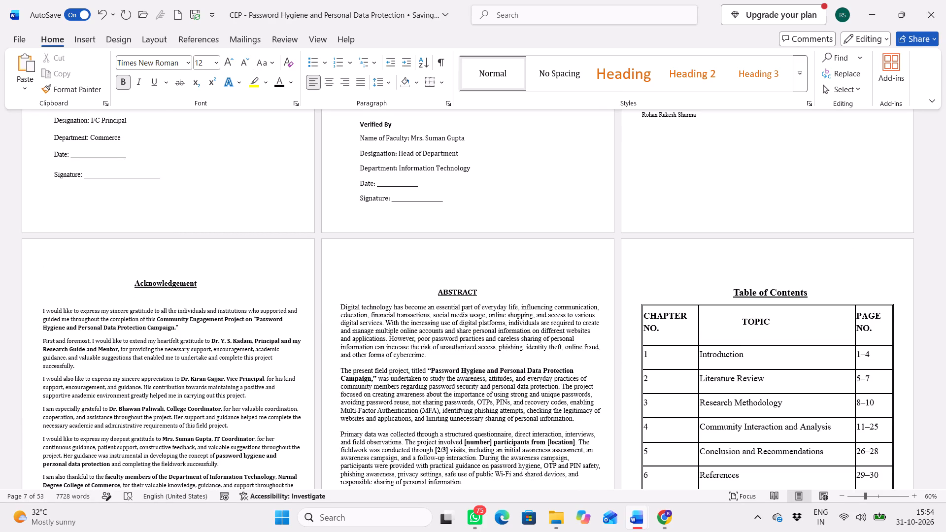
Insert one blank line above the "Acknowledgement" heading on page 7.
scroll(135, 305, "up", 1)
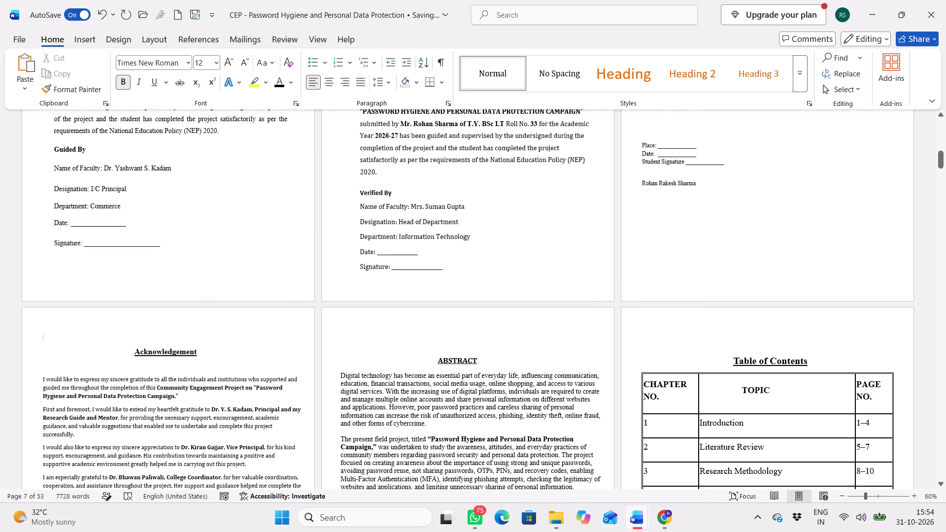
scroll(135, 305, "up", 1)
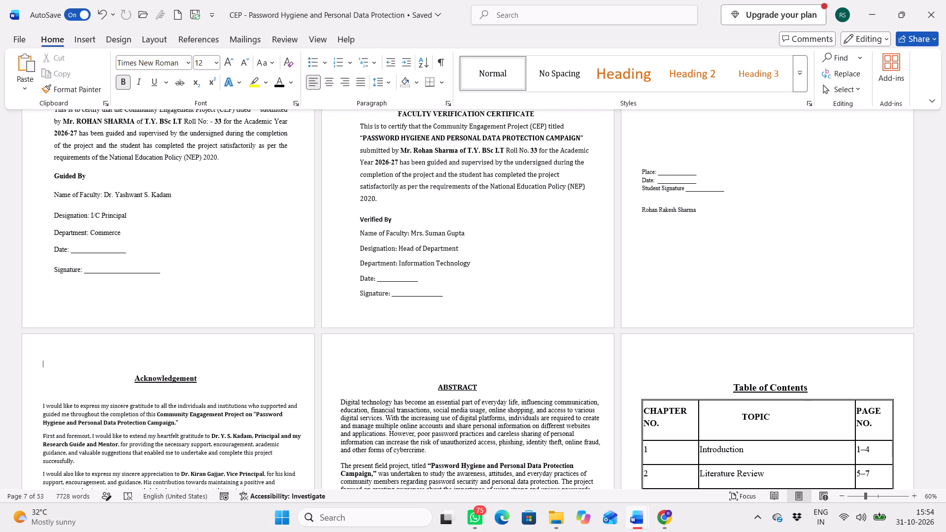
key("Return")
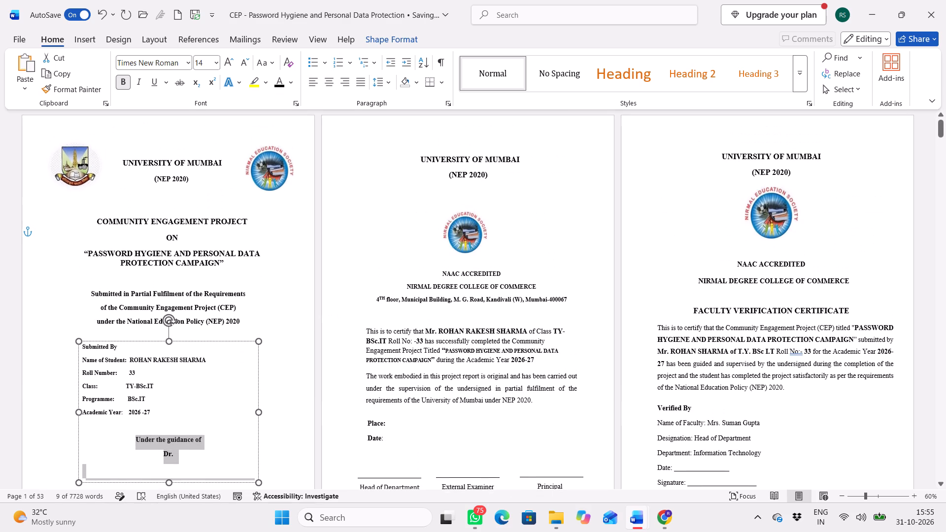
Extend the bottom of the cover page's "Submitted By" text box down to fit the final "Academic Year: 2026 -27" line.
scroll(413, 195, "left", 2)
scroll(300, 309, "down", 2)
left_click_drag(169, 383, 174, 401)
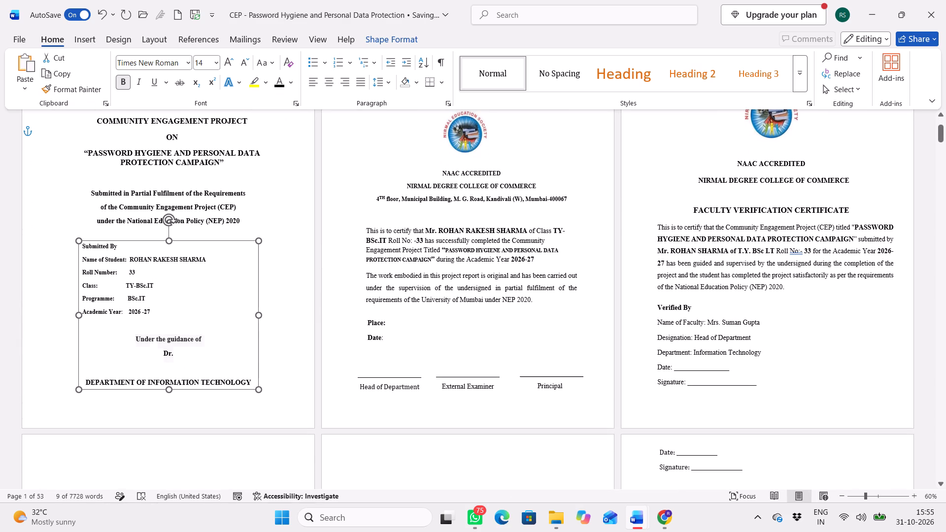
left_click_drag(174, 401, 179, 408)
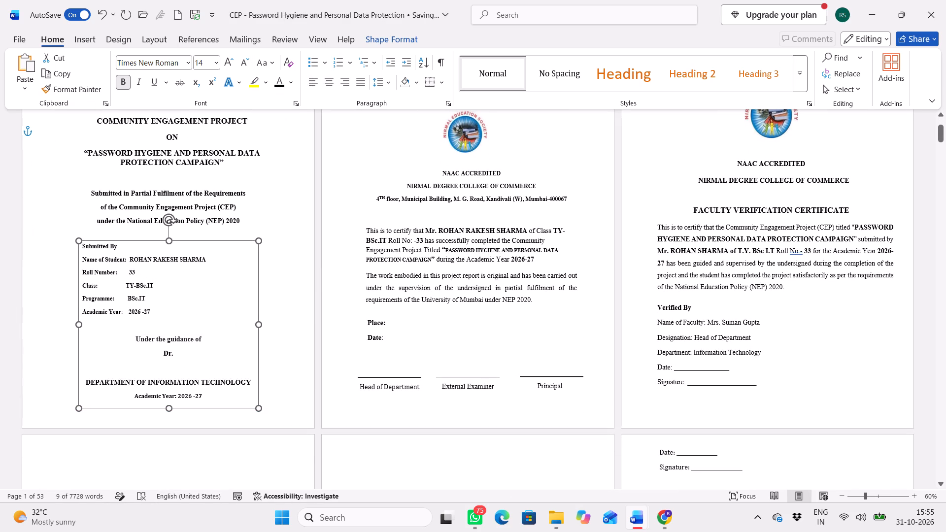
Set all the text in the cover page's "Submitted By" text box to size 14.
left_click_drag(205, 395, 83, 235)
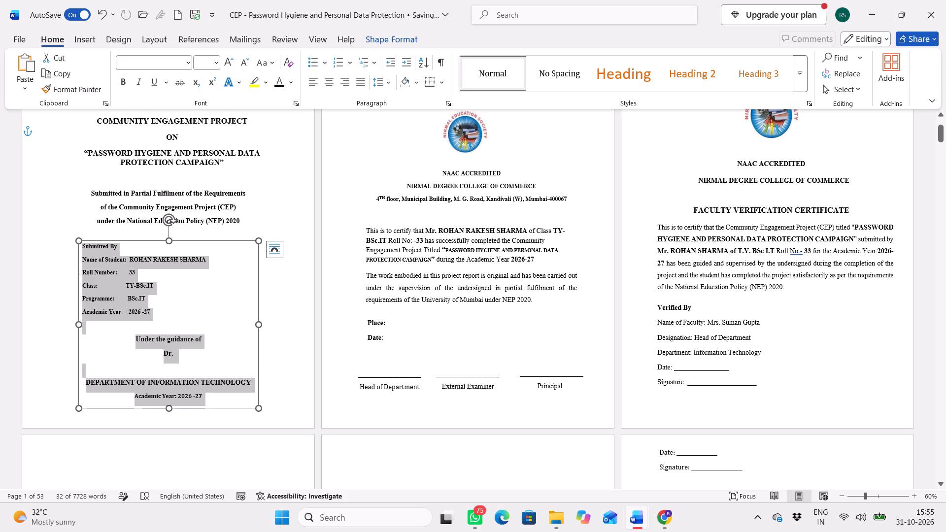
left_click_drag(83, 235, 82, 235)
left_click_drag(168, 204, 176, 199)
left_click(176, 199)
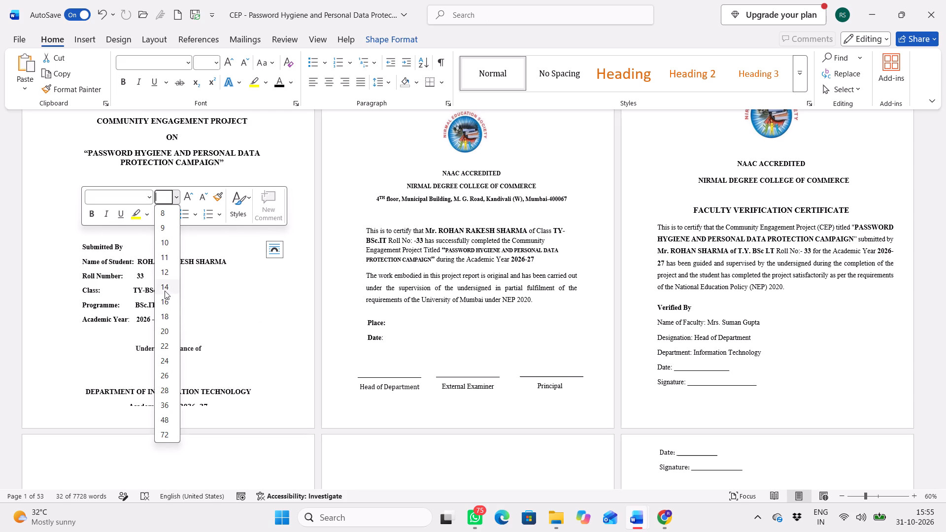
left_click(165, 291)
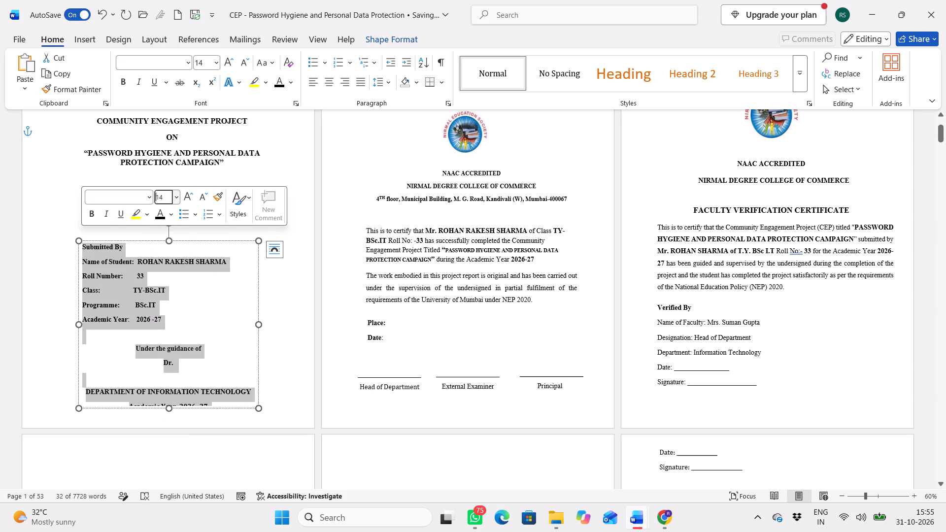
Extend the top edge of the "Submitted By" text box slightly upward, to just below the "under the National Education Policy (NEP) 2020" line.
left_click_drag(171, 241, 171, 233)
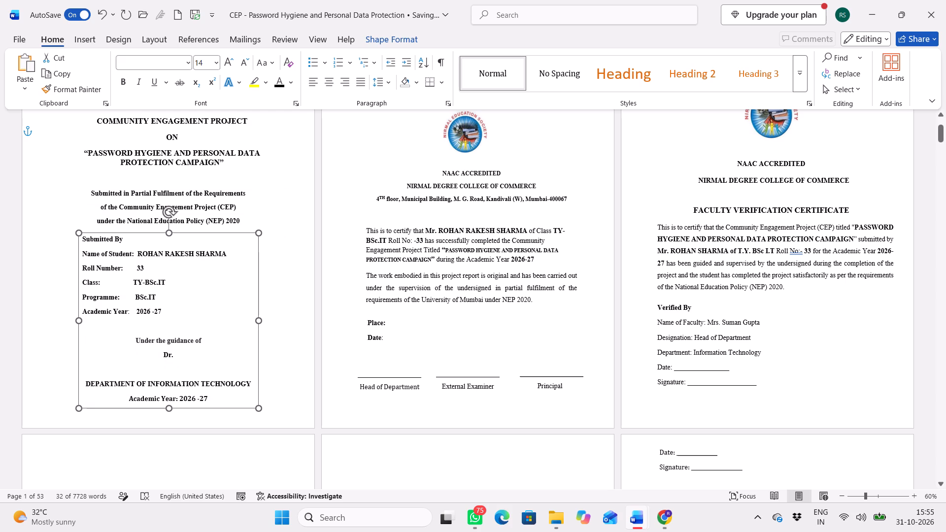
left_click_drag(171, 233, 171, 235)
left_click(322, 398)
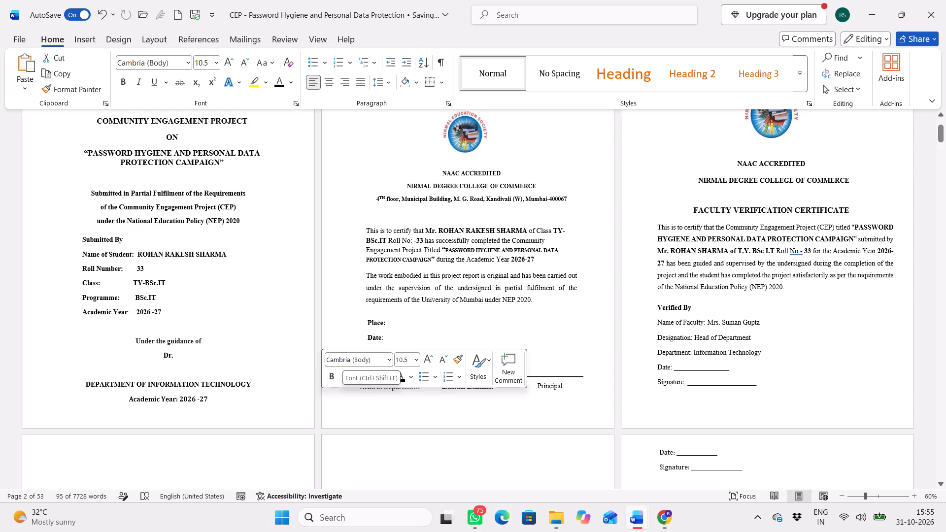
Check the formatting of the cover's "Submitted in Partial Fulfilment" text and review the layout of the certificate and declaration pages.
left_click_drag(244, 222, 130, 193)
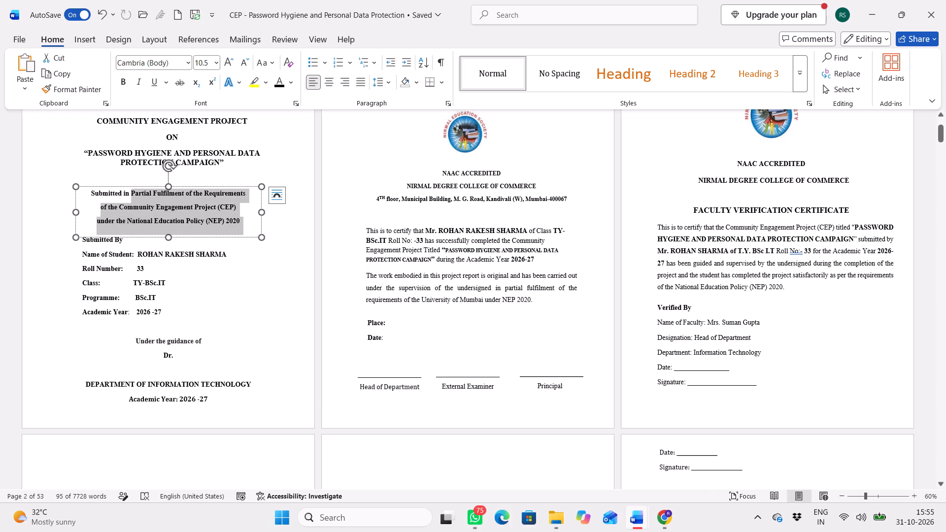
left_click_drag(130, 193, 97, 187)
scroll(204, 236, "down", 1)
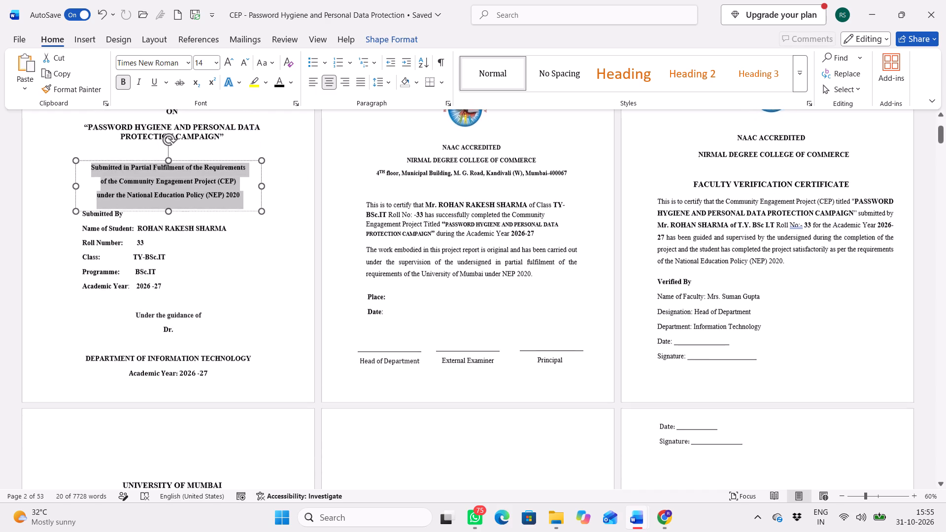
scroll(204, 236, "down", 1)
scroll(204, 236, "up", 1)
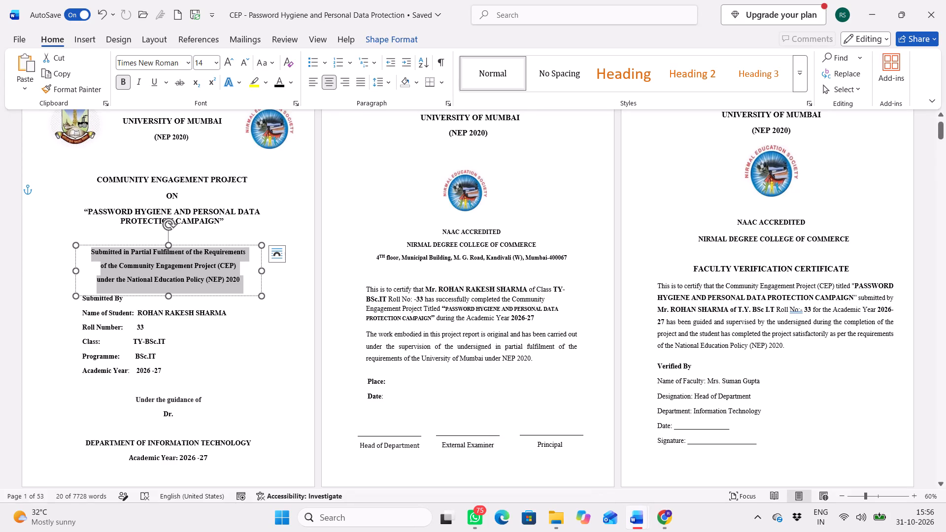
scroll(345, 273, "down", 2)
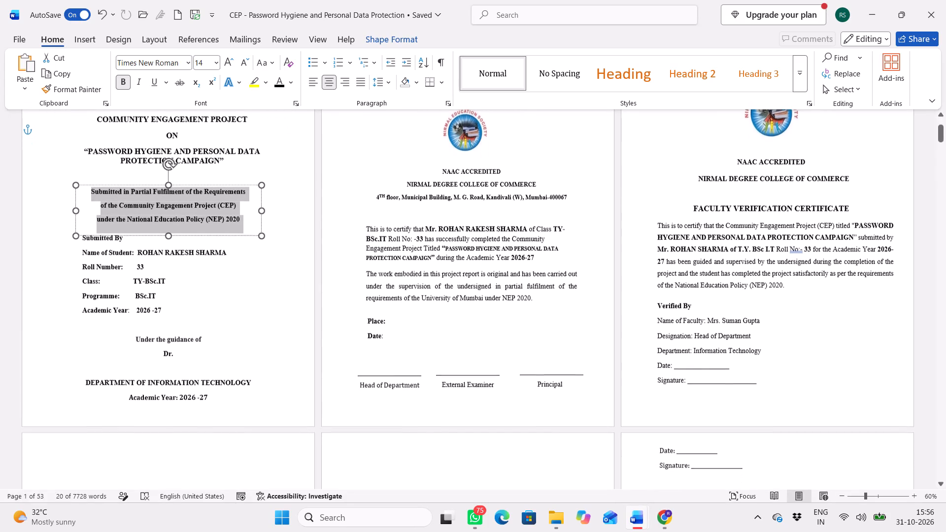
scroll(345, 273, "down", 1)
scroll(572, 277, "down", 2)
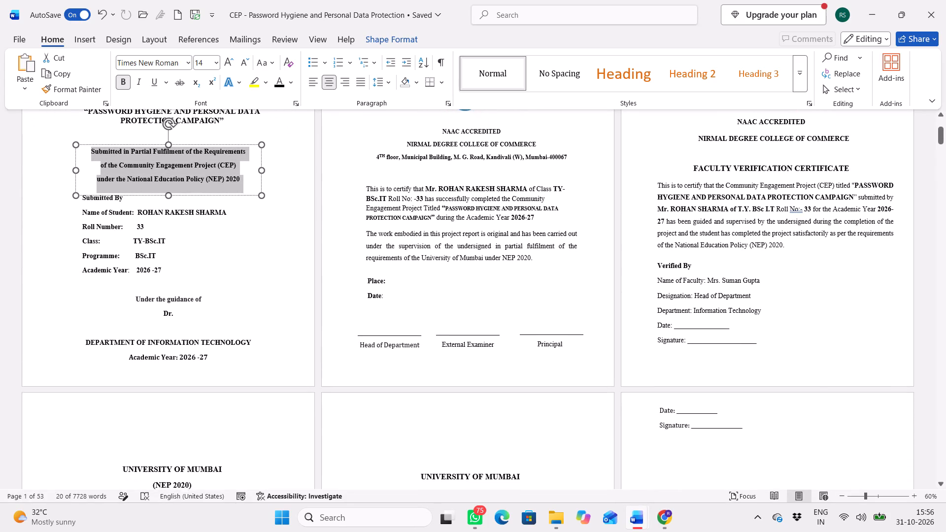
scroll(572, 277, "down", 1)
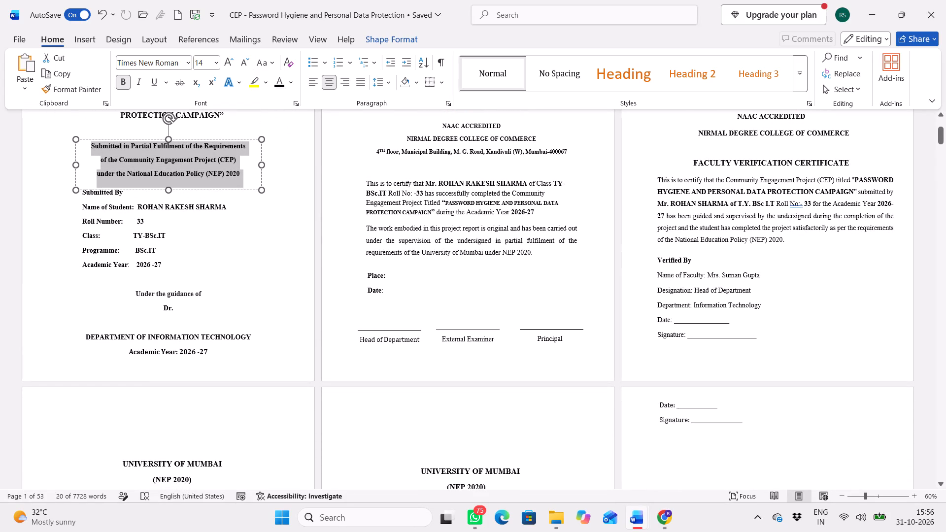
scroll(840, 319, "up", 5, "ctrl")
scroll(742, 327, "down", 6)
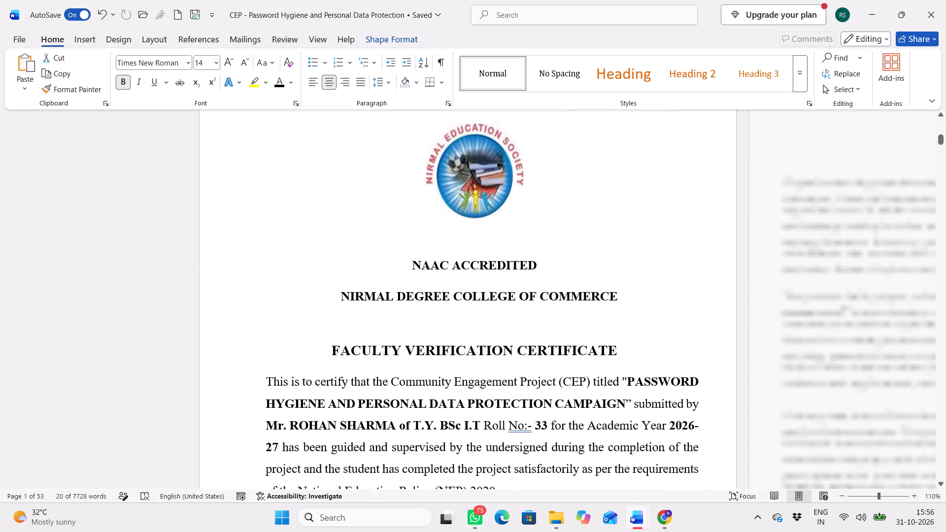
scroll(742, 327, "up", 1)
scroll(742, 327, "down", 5)
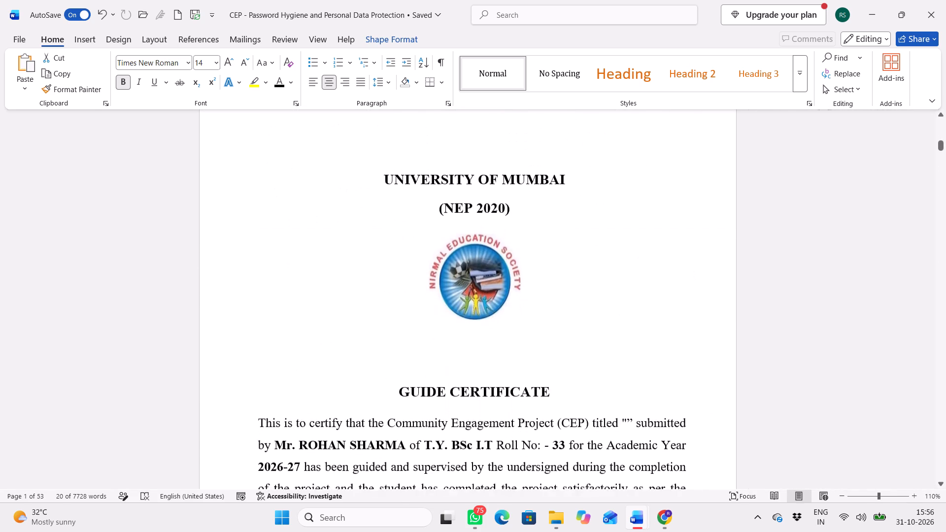
scroll(742, 327, "down", 2)
scroll(742, 327, "up", 2)
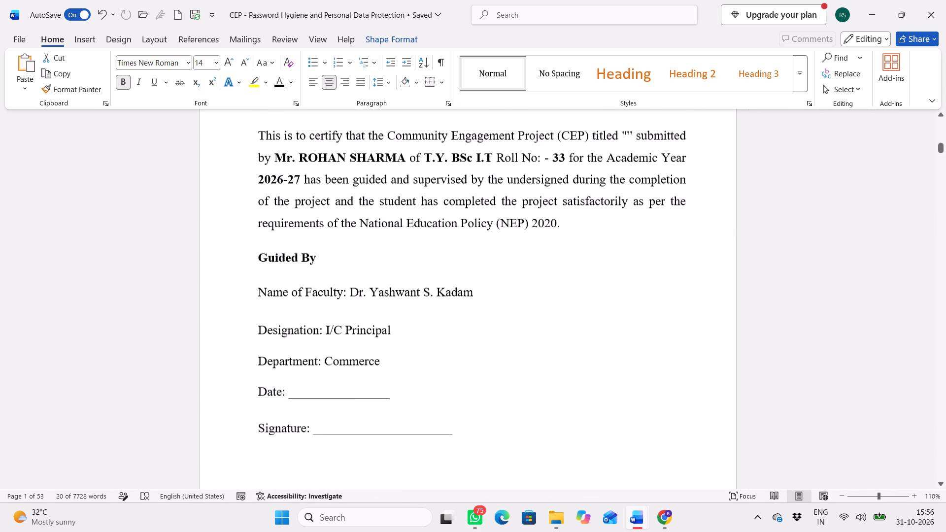
scroll(742, 327, "up", 1)
scroll(742, 327, "down", 3)
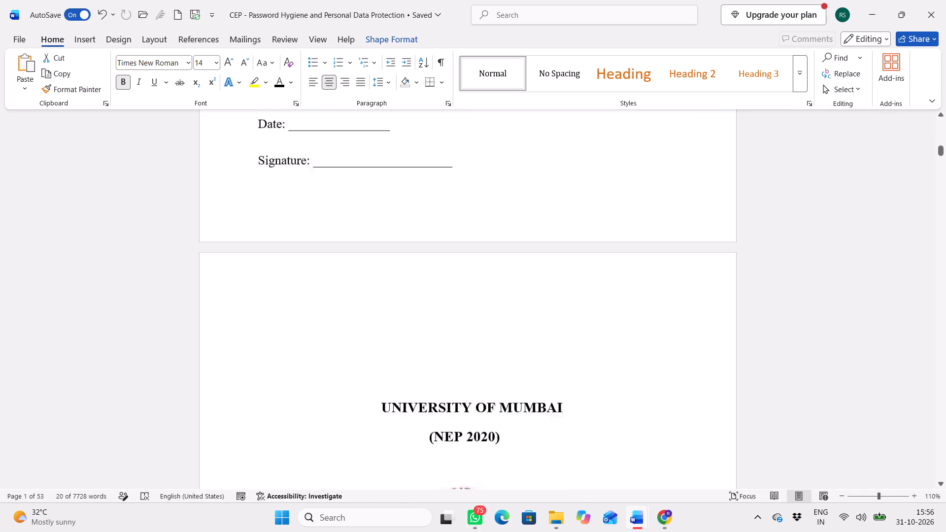
scroll(742, 327, "down", 4)
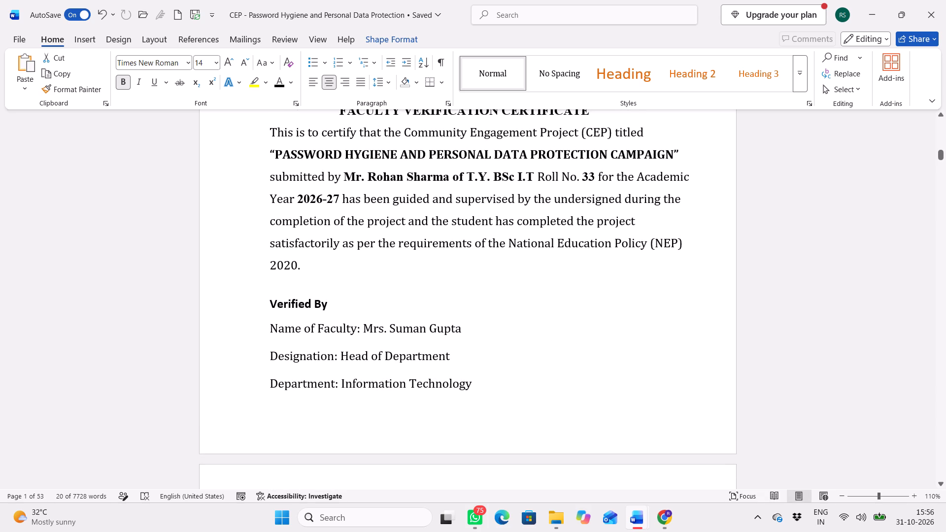
scroll(617, 308, "up", 1)
scroll(617, 308, "down", 6, "ctrl")
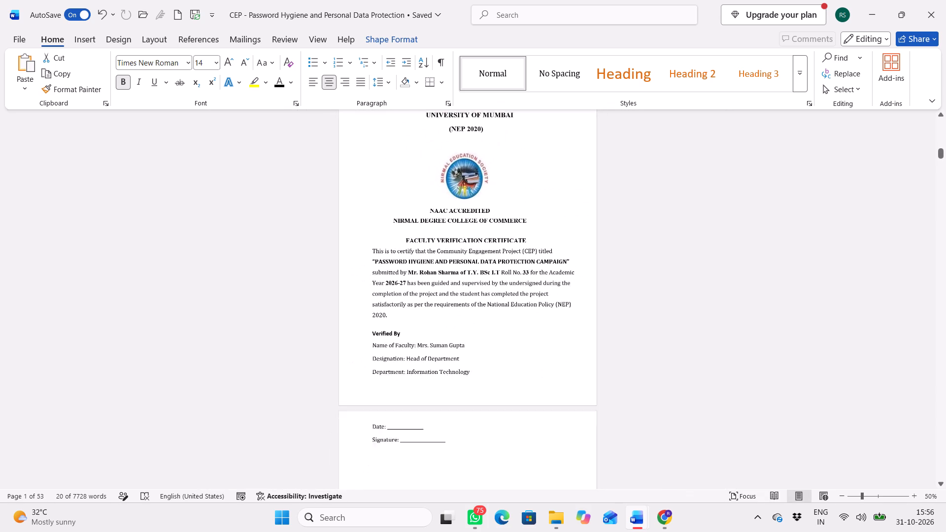
scroll(617, 308, "up", 1)
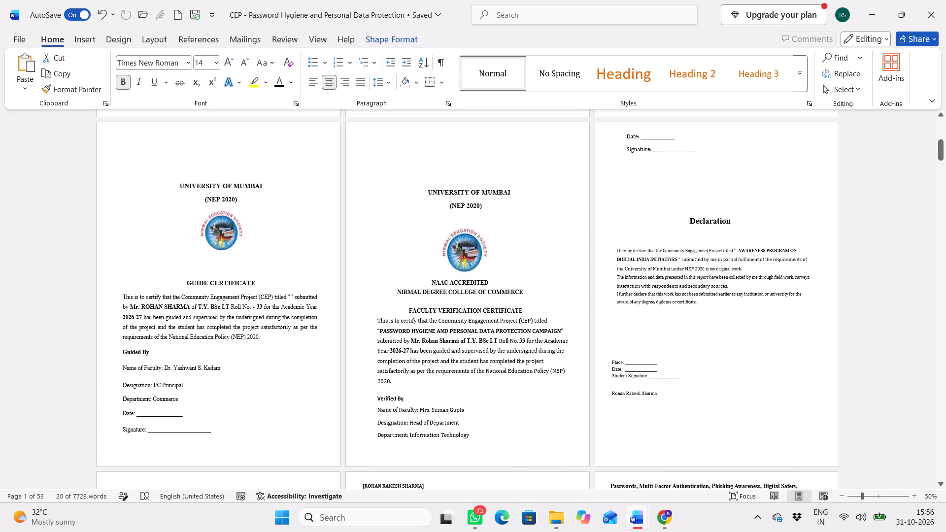
scroll(617, 308, "up", 1)
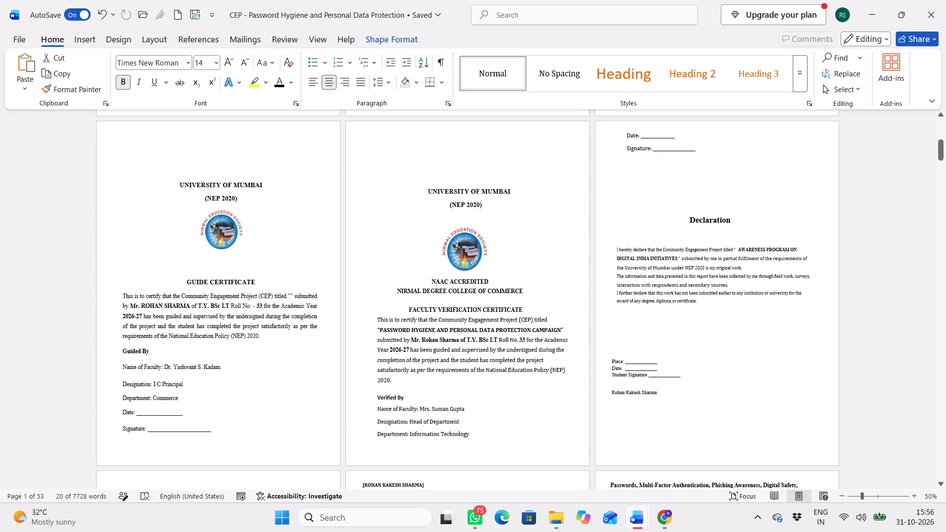
scroll(342, 176, "up", 8)
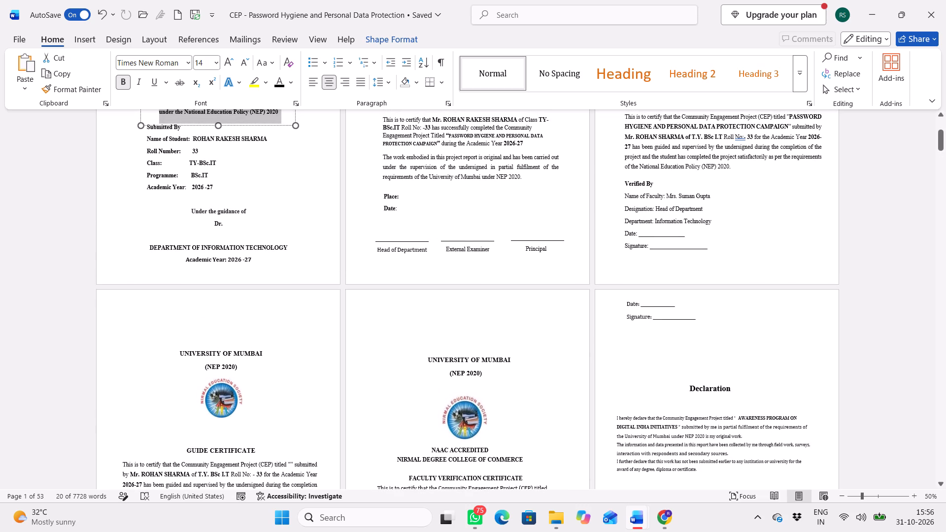
Delete the blank lines above "UNIVERSITY OF MUMBAI" on the Guide Certificate page to move its content up.
left_click(175, 334)
key("BackSpace")
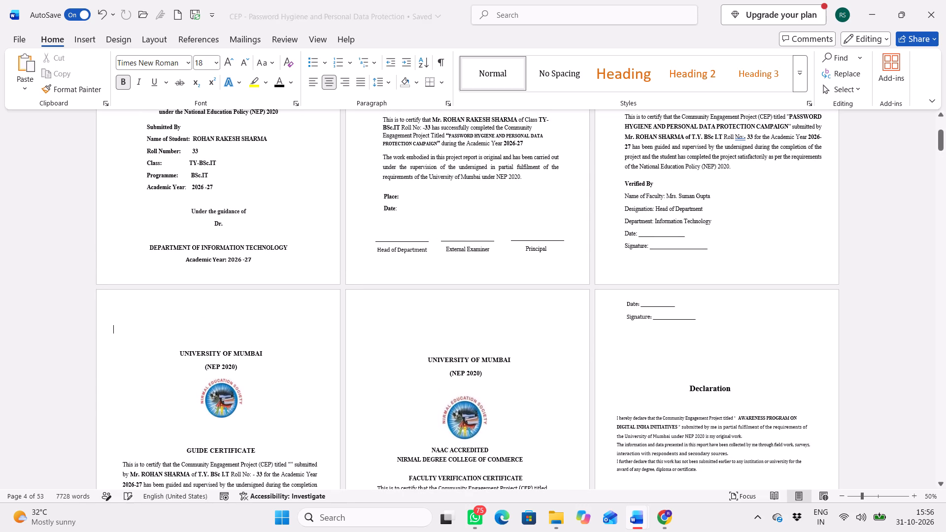
key("BackSpace")
key("BackSpace")
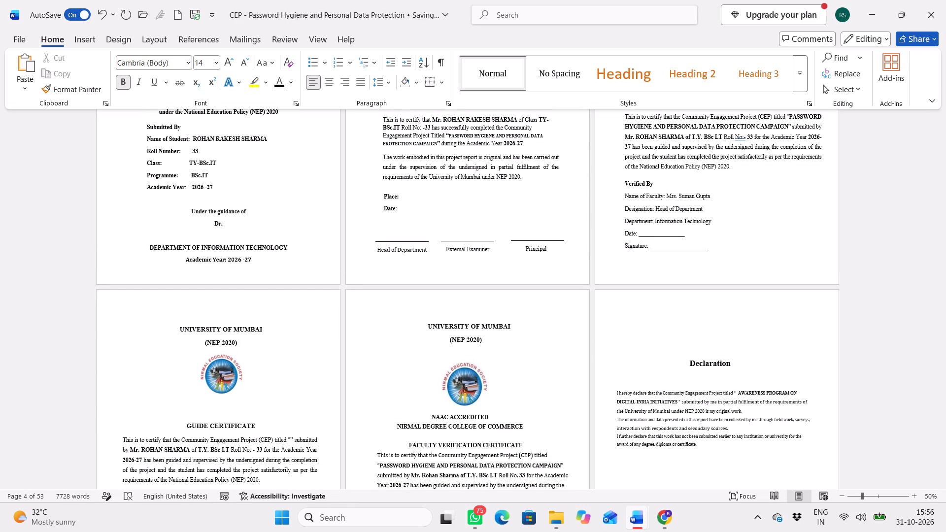
key("BackSpace")
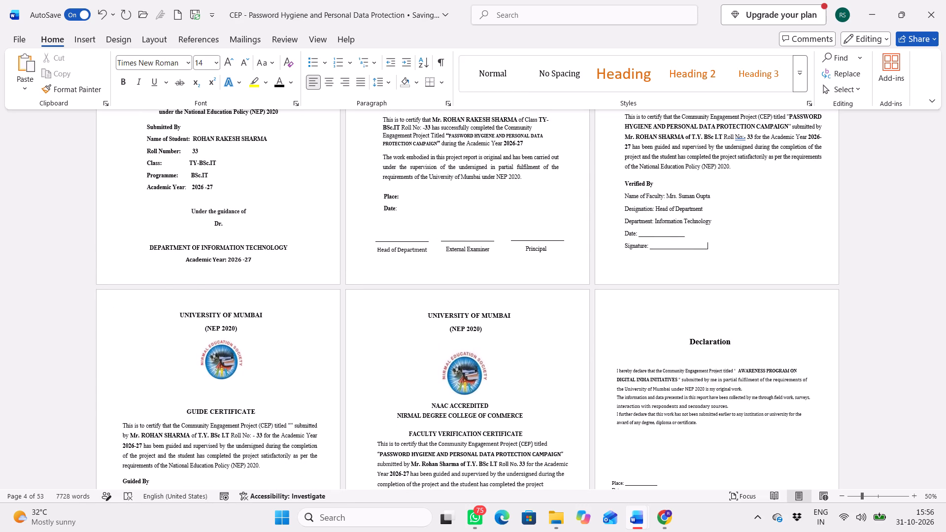
Check the font and size of the body text on the Guide Certificate and second Faculty Verification Certificate pages.
scroll(175, 334, "up", 5)
scroll(175, 334, "down", 1)
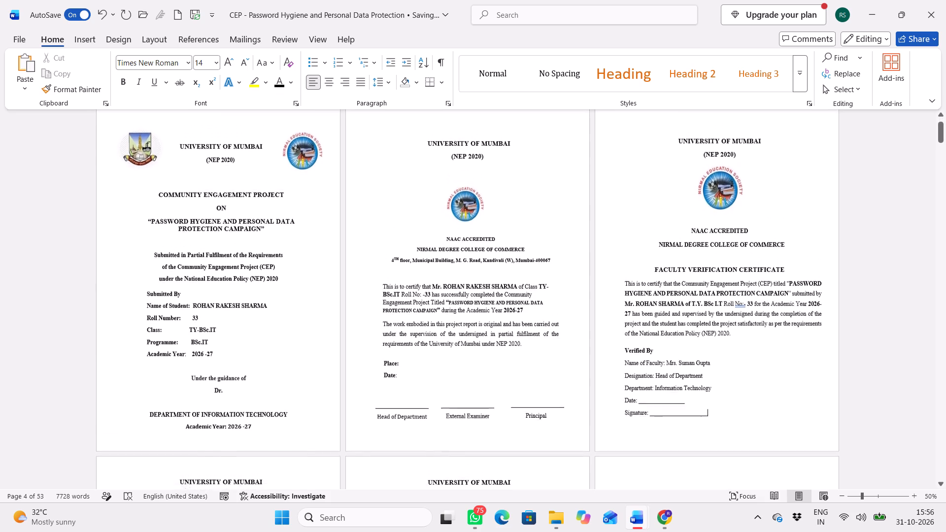
scroll(175, 334, "down", 3)
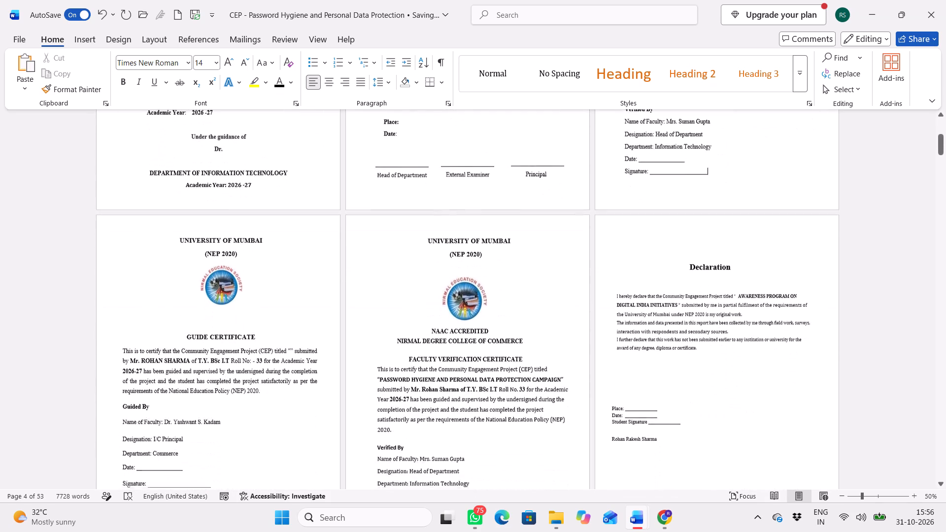
scroll(175, 334, "down", 3)
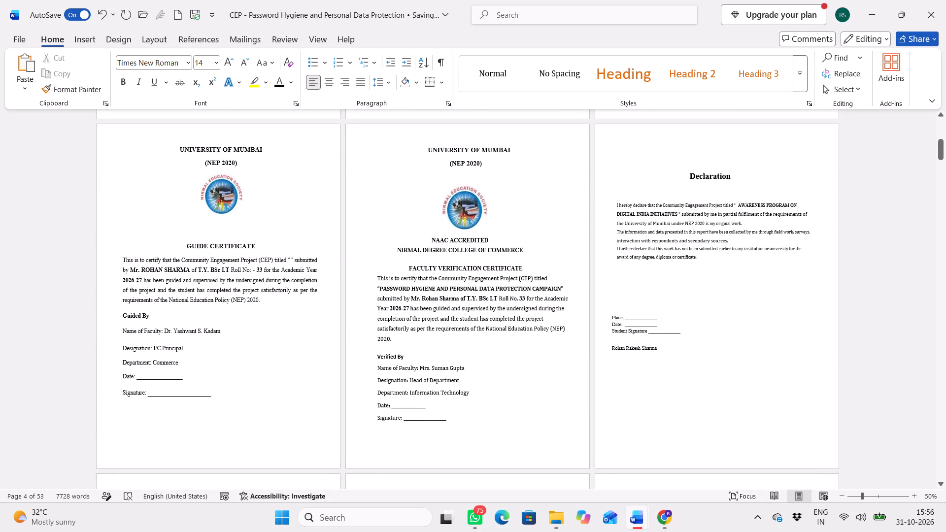
left_click_drag(121, 258, 235, 405)
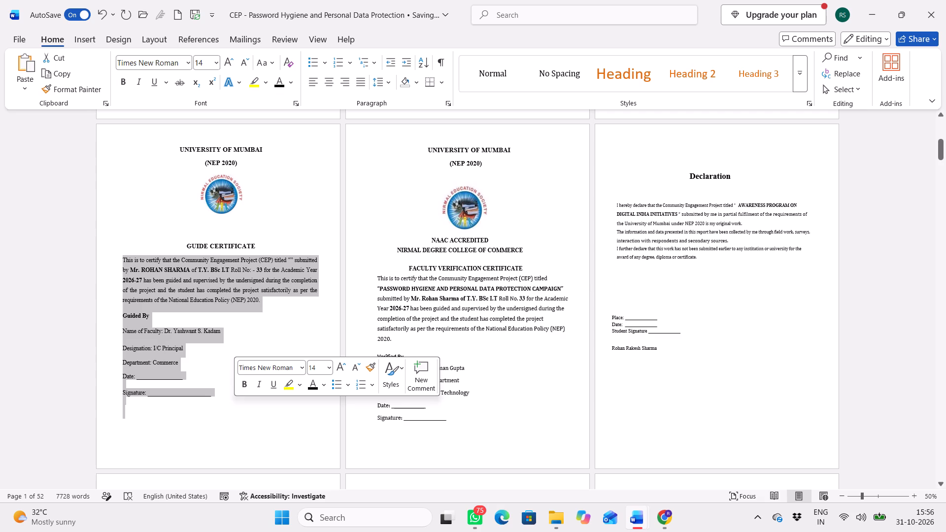
left_click_drag(392, 240, 448, 428)
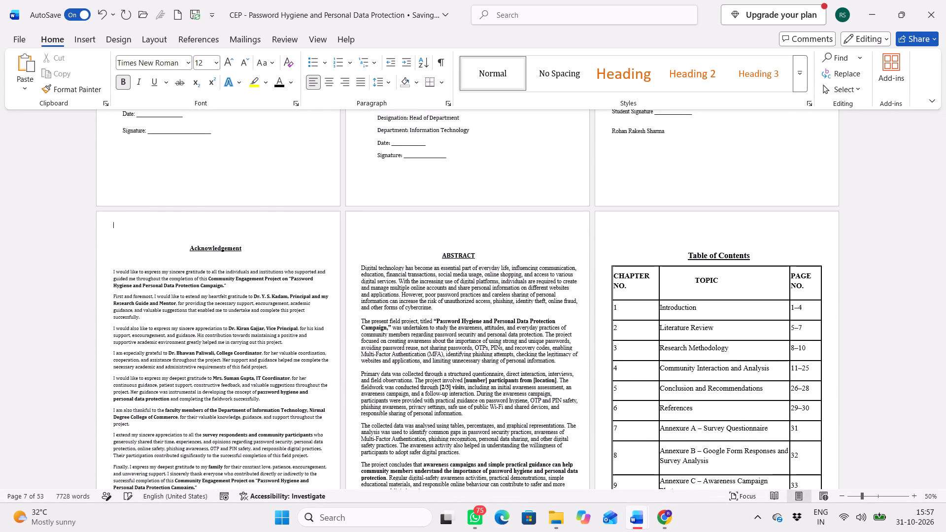
Delete the blank line above the "Acknowledgement" heading on page 7.
key("BackSpace")
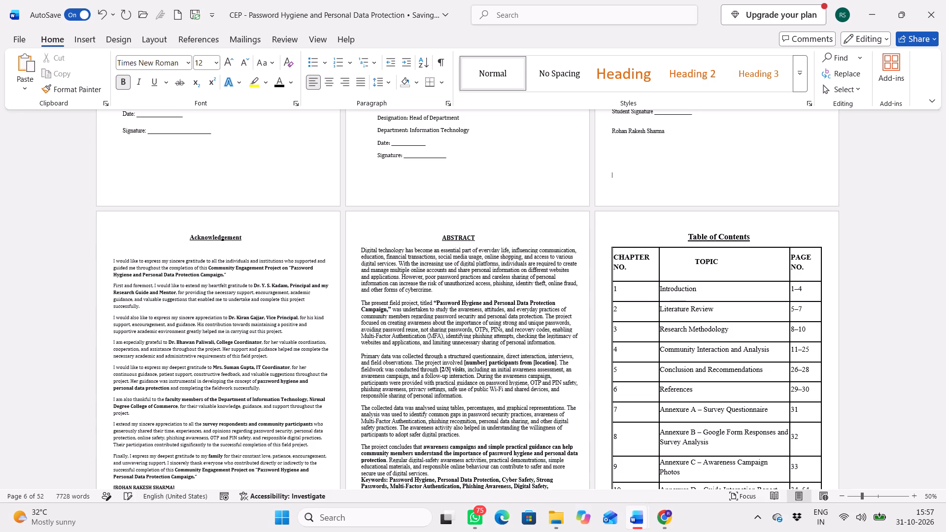
Review the page layout from the Guide Certificate and Declaration through the tables and Chapter 1 to the Chapter 2 literature review.
scroll(222, 259, "up", 3)
scroll(222, 259, "down", 3)
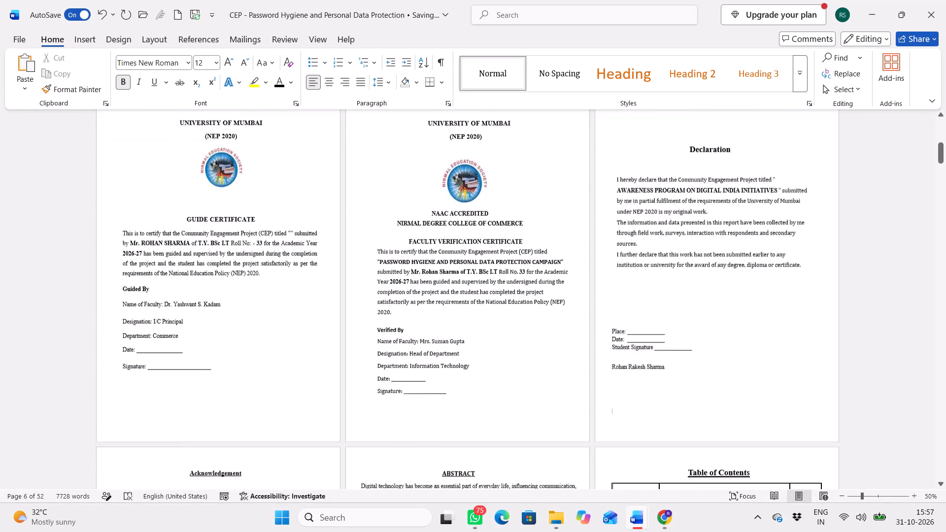
scroll(222, 259, "down", 4)
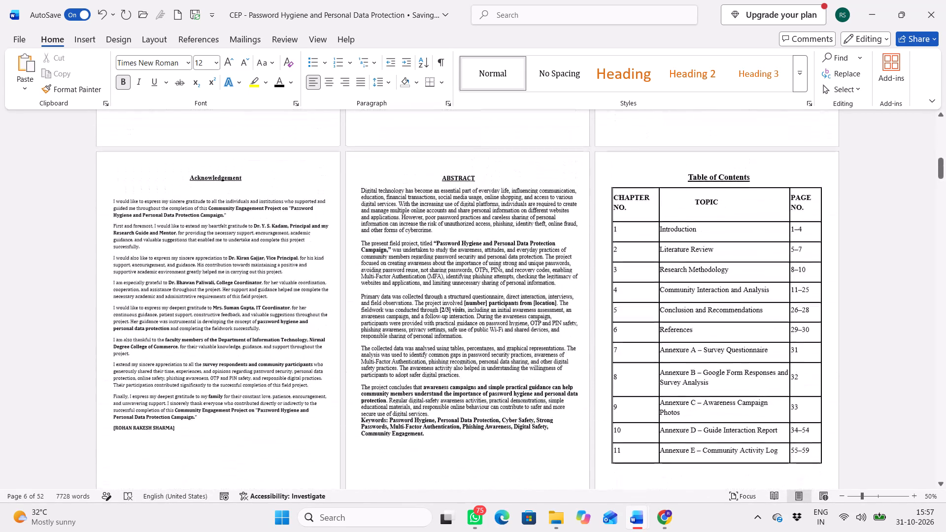
scroll(222, 259, "down", 3)
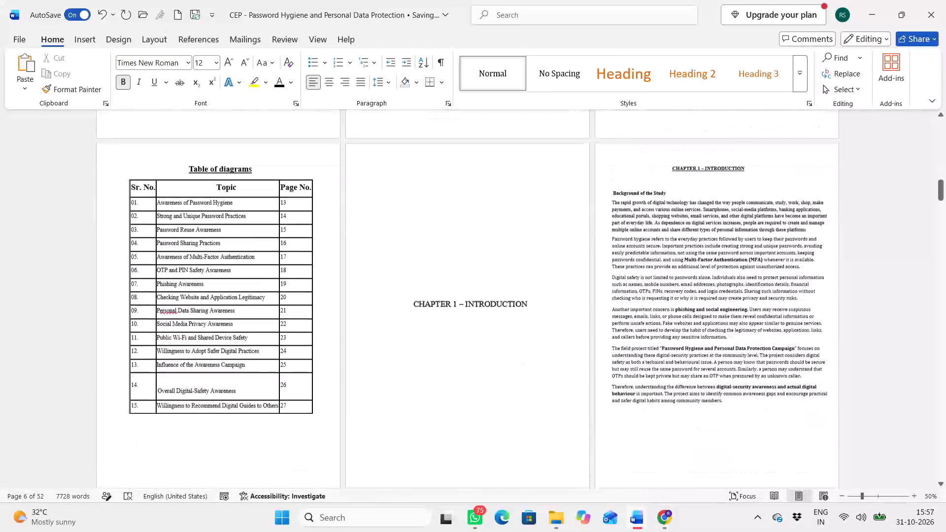
scroll(222, 259, "down", 3)
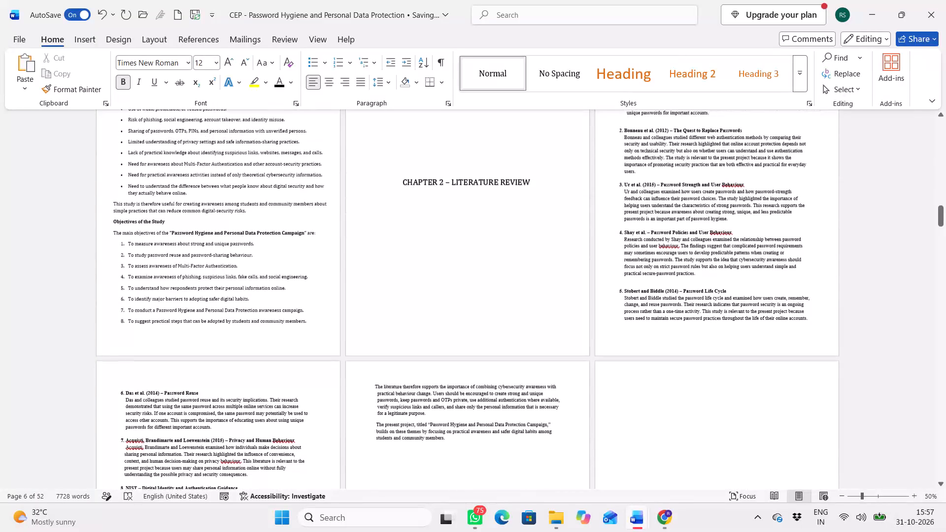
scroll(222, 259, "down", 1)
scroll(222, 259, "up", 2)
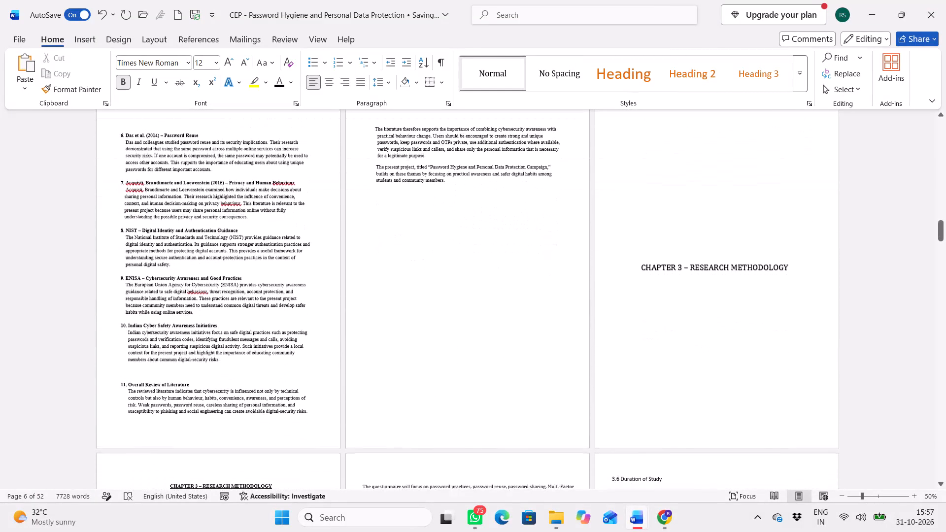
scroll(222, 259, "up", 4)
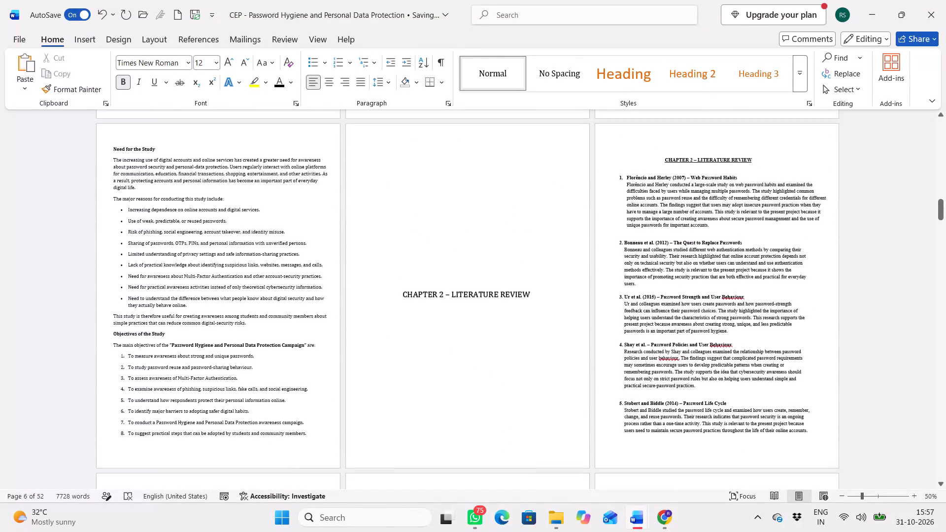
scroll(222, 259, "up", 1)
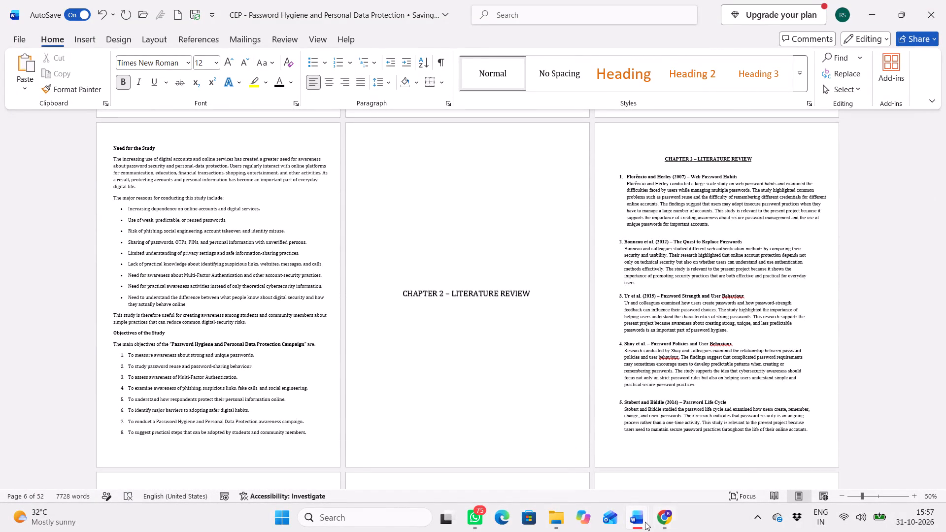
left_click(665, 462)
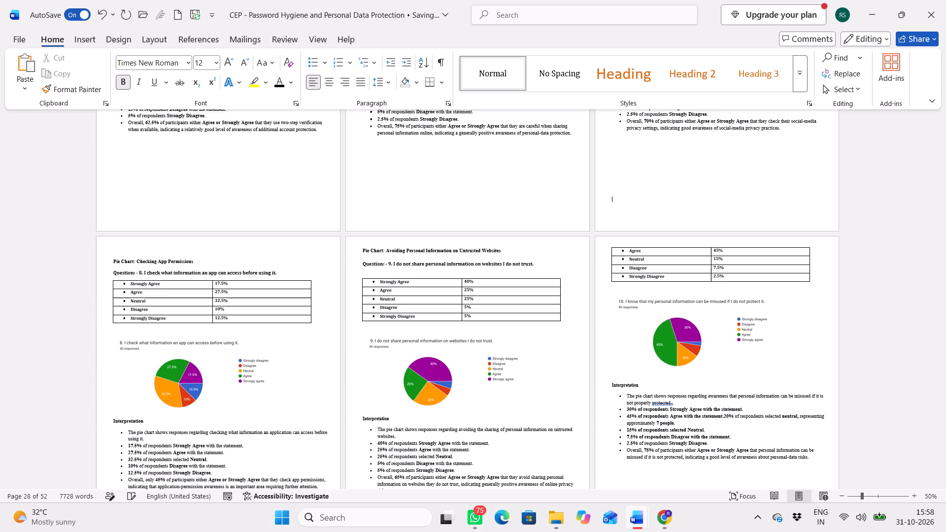
Insert a blank line below the Question 8 interpretation on the "Checking App Permissions" page.
scroll(514, 250, "down", 2)
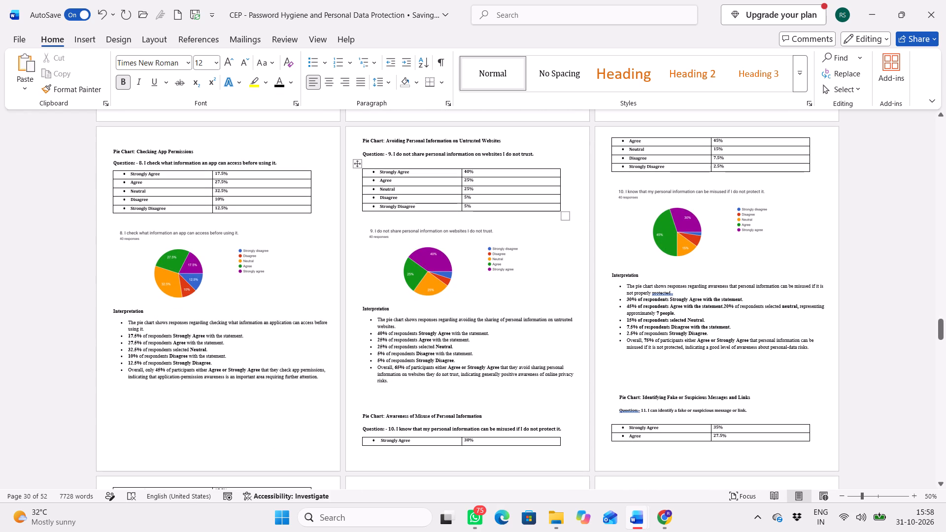
left_click(208, 411)
key("Return")
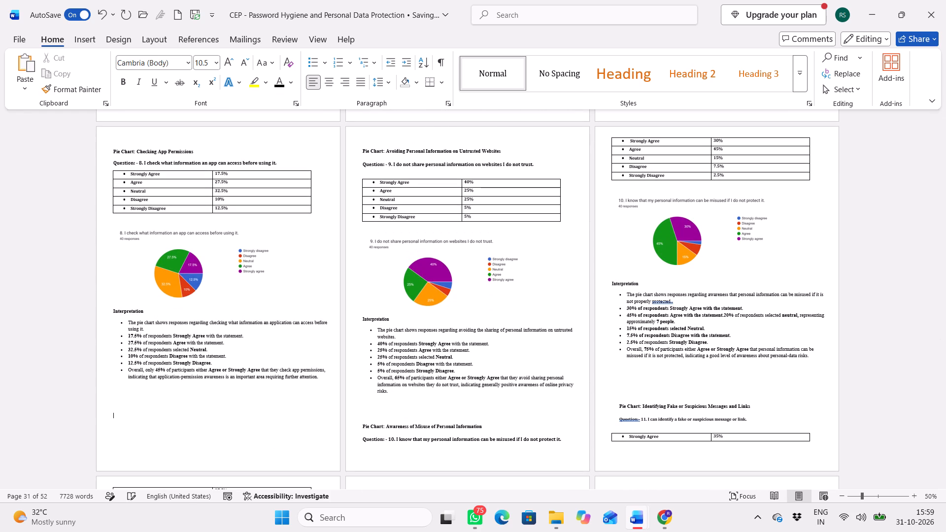
Insert three blank lines above "Pie Chart: Awareness of Misuse of Personal Information" to push Question 10 to the following page.
left_click(368, 419)
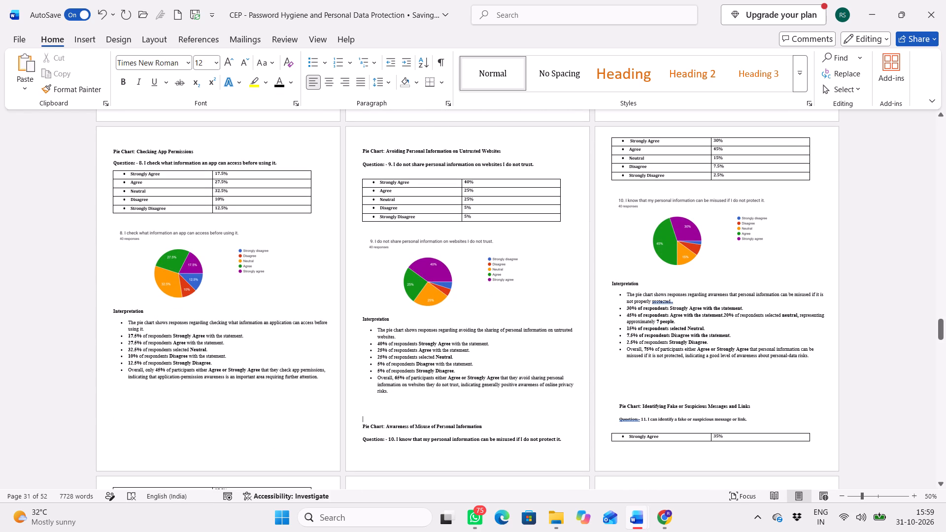
key("Return")
key("Return")
key("Return")
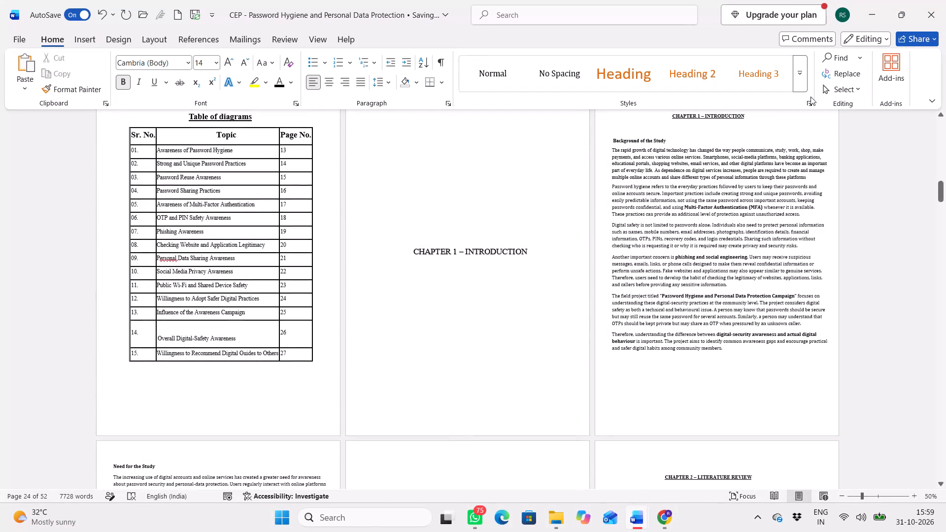
Select the "Background of the Study" text in Chapter 1 to check its font and size.
left_click_drag(614, 138, 803, 372)
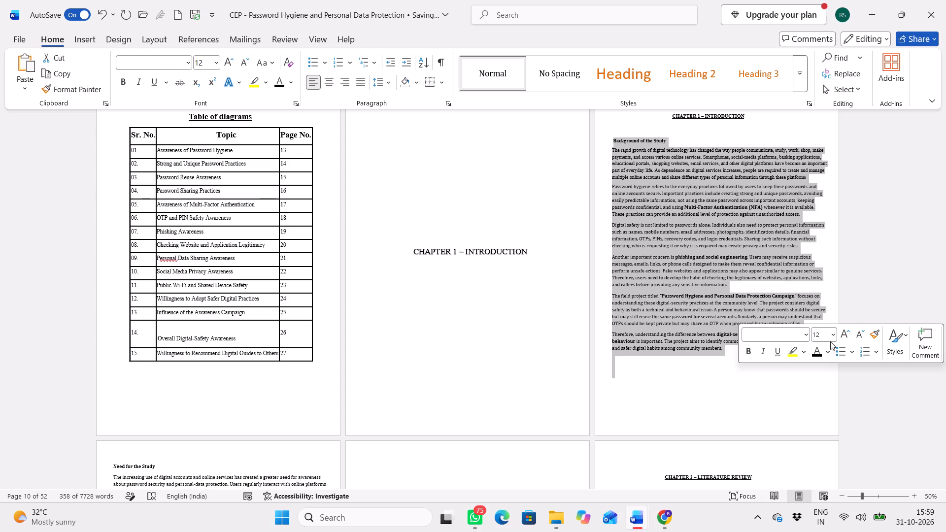
left_click_drag(833, 338, 865, 134)
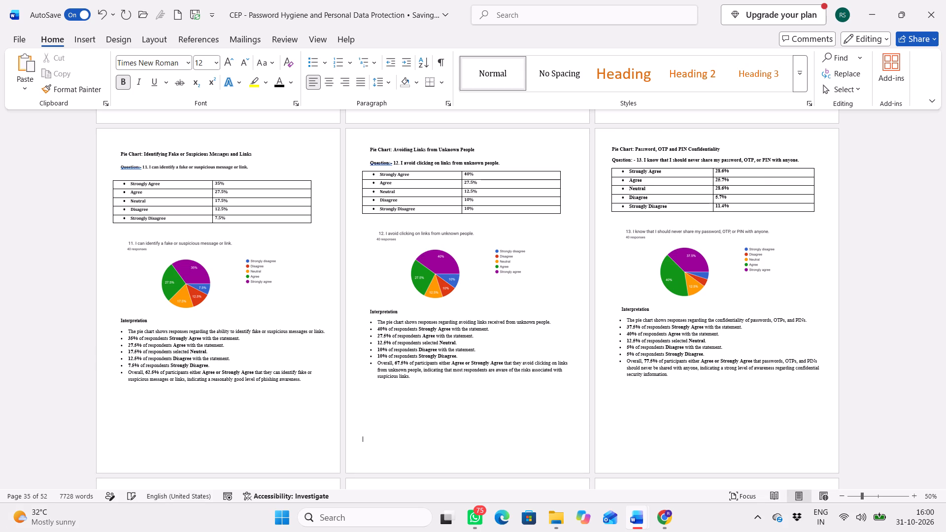
Insert blank lines above "Pie Chart: Need for More Awareness About Password and Online Safety" so the Question 15 section starts on the following page.
scroll(379, 403, "down", 2)
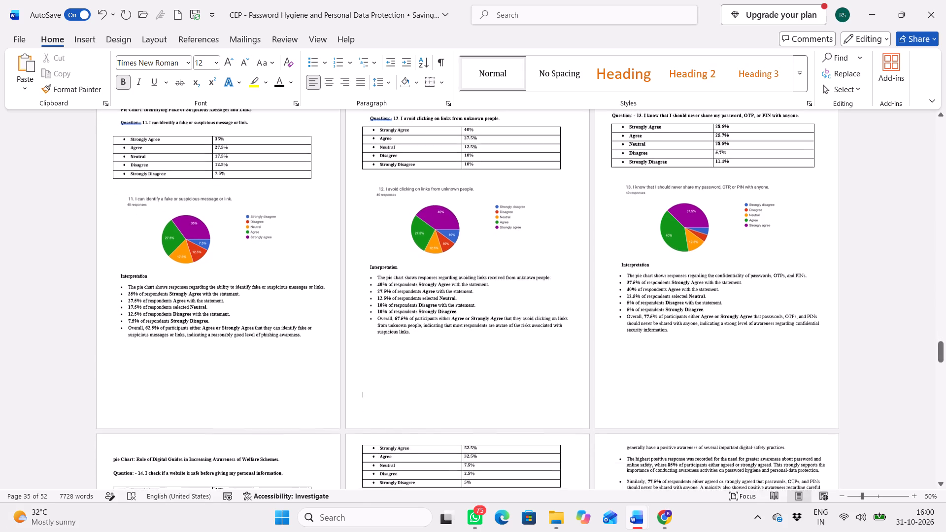
scroll(379, 403, "down", 4)
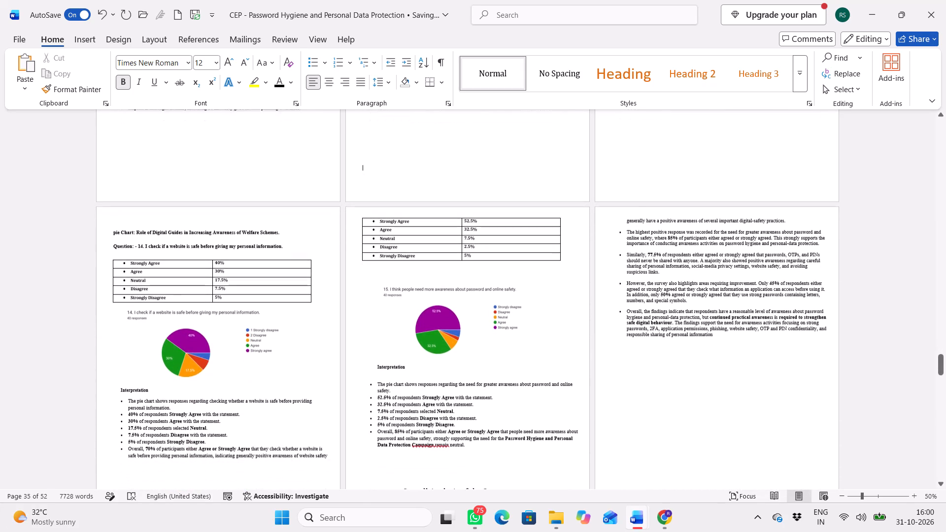
scroll(183, 405, "down", 1)
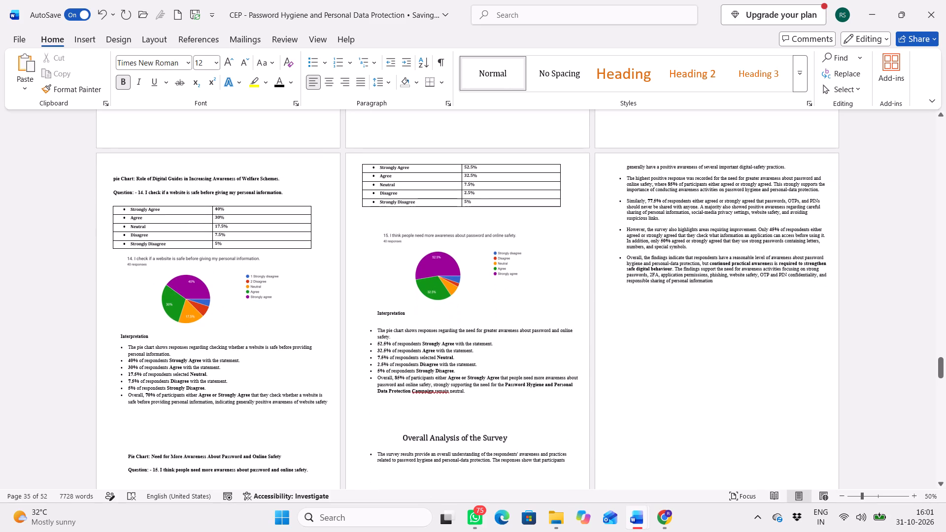
left_click(124, 449)
key("Return")
key("Return")
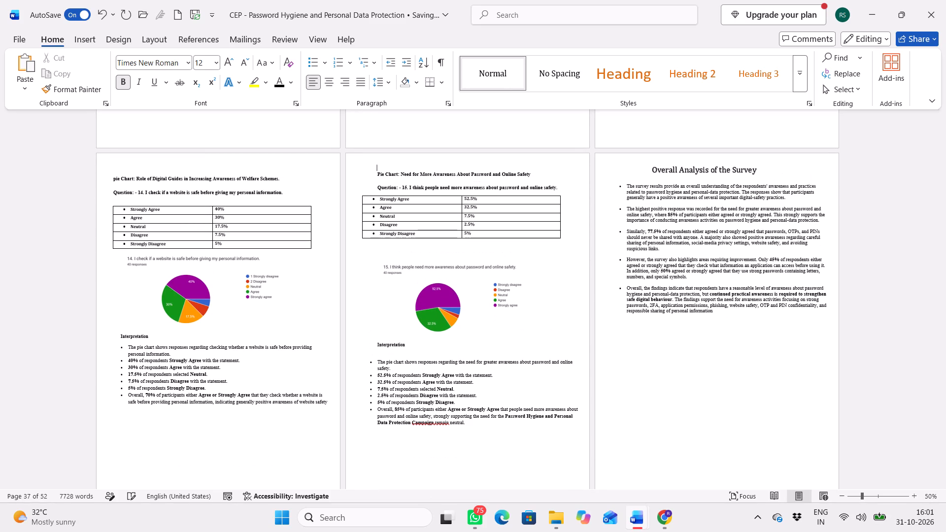
key("Return")
key("BackSpace")
key("shift+Return")
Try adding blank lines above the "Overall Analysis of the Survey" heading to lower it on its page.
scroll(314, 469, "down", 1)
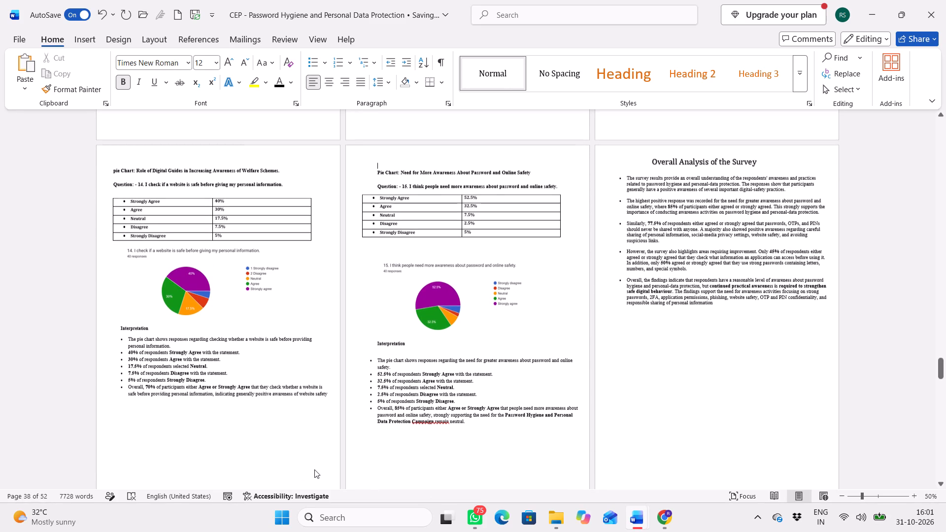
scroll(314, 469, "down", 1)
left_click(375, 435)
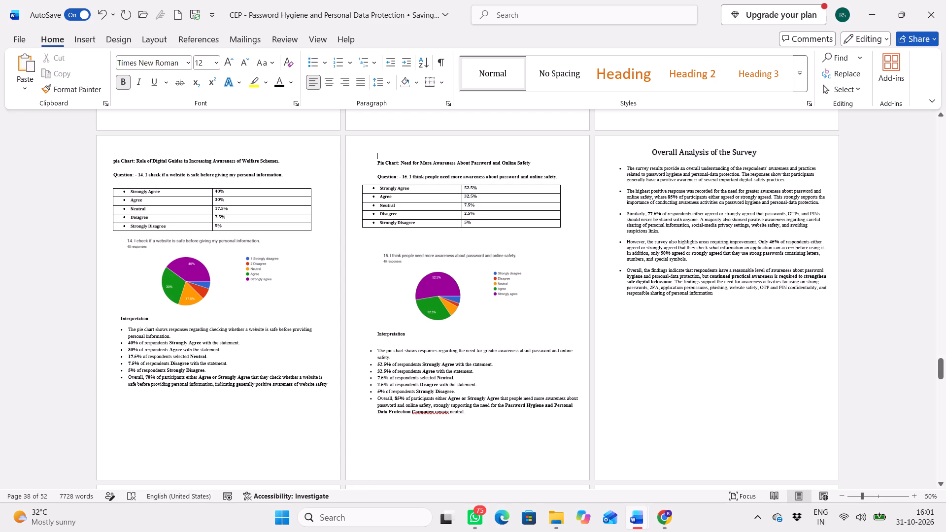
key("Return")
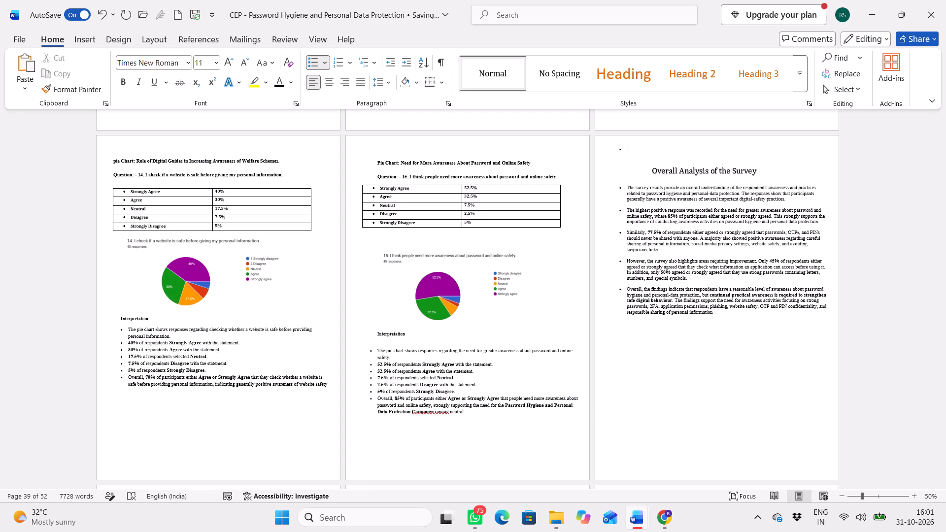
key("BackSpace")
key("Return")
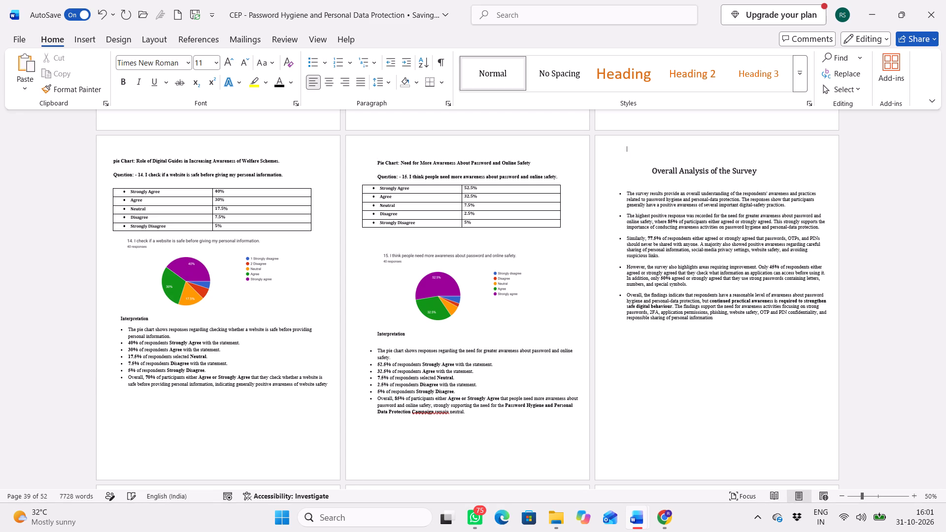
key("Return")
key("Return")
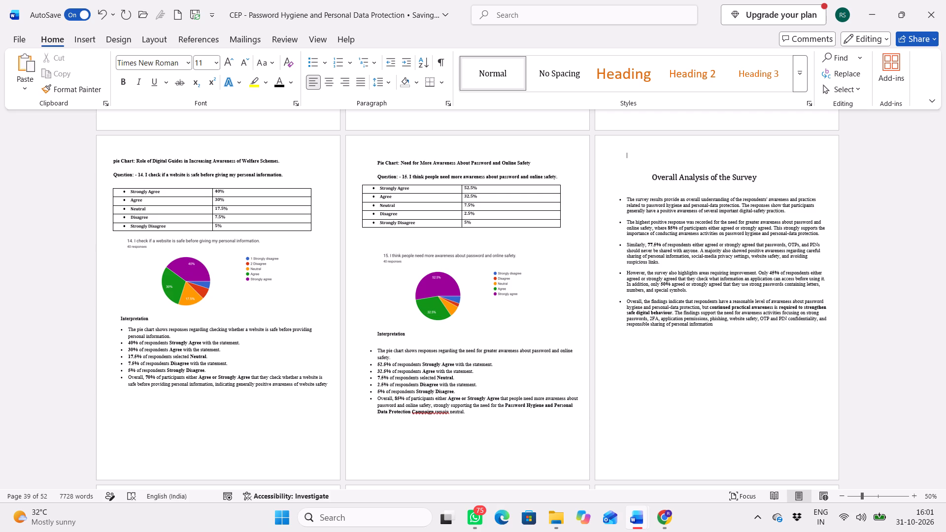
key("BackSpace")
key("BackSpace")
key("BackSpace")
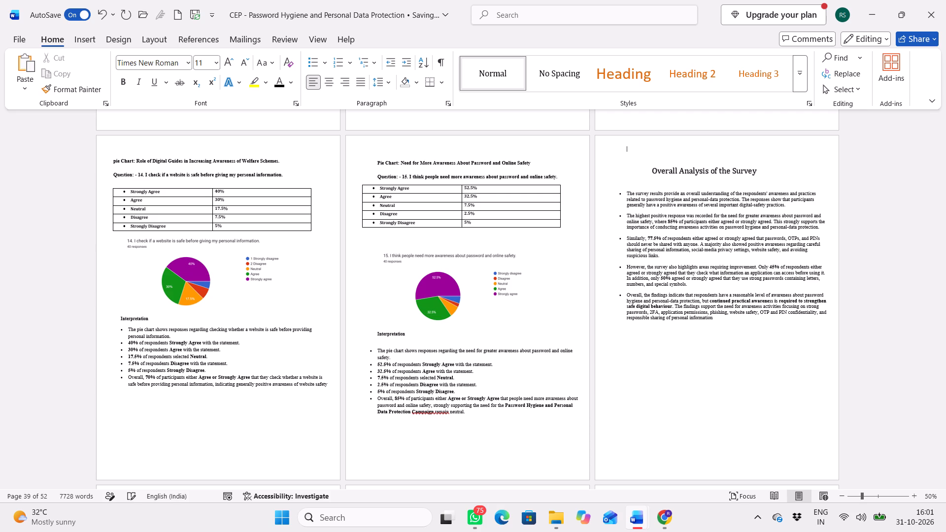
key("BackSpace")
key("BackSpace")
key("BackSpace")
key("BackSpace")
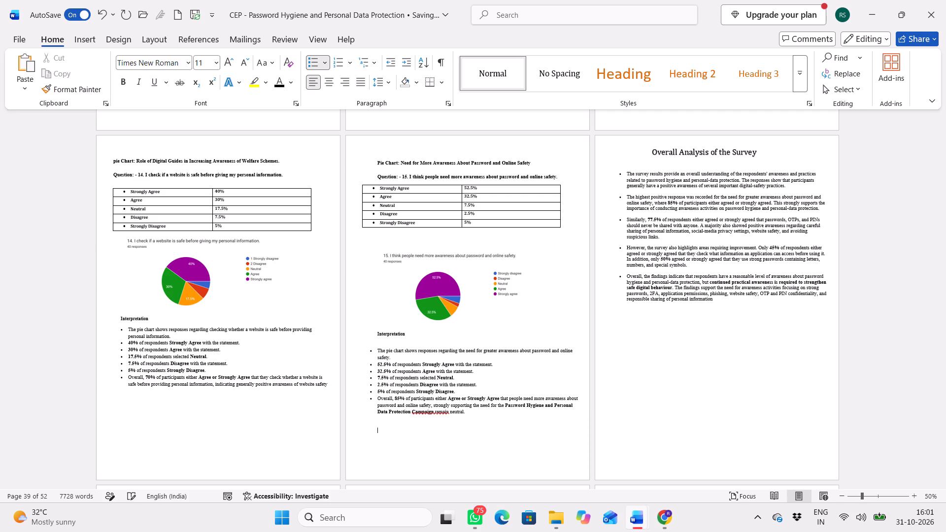
Insert an unbulleted blank line at the top of the page above the "Overall Analysis of the Survey" heading.
key("space")
key("space")
key("Return")
key("Return")
key("BackSpace")
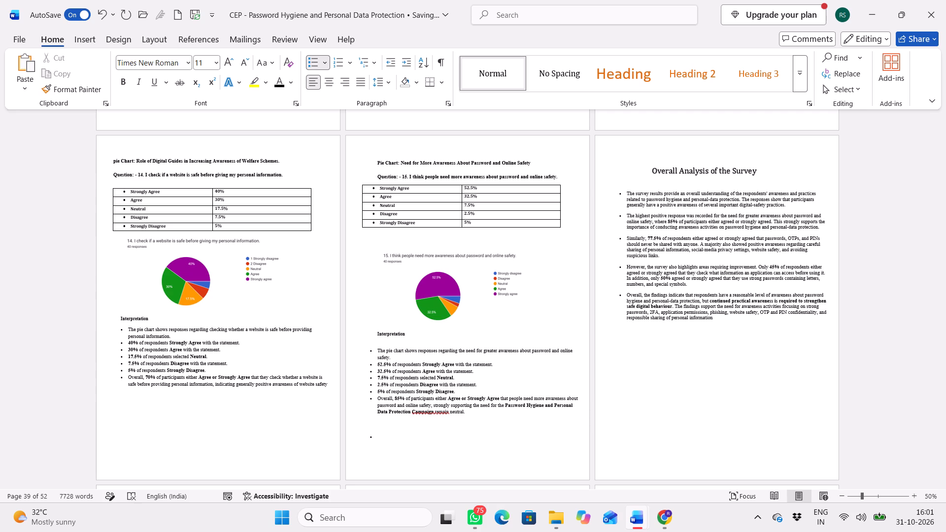
key("BackSpace")
key("BackSpace")
key("BackSpace")
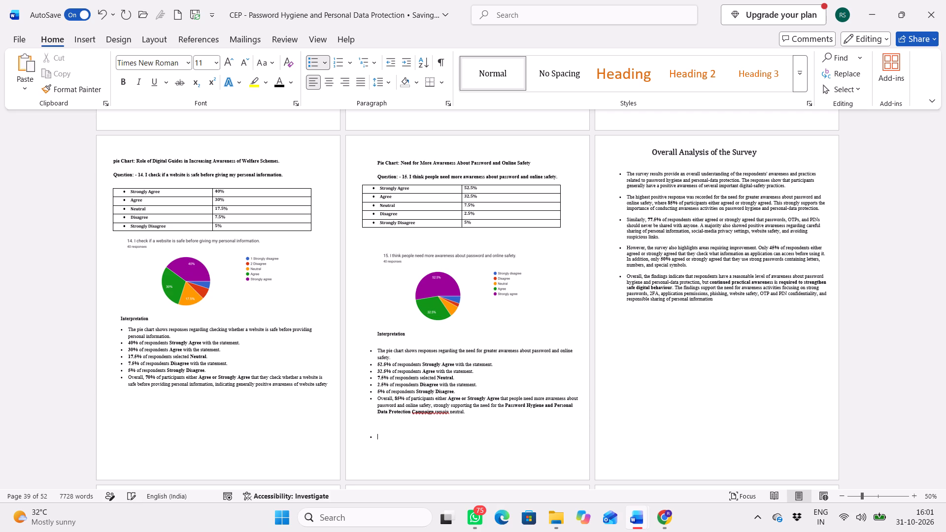
key("Return")
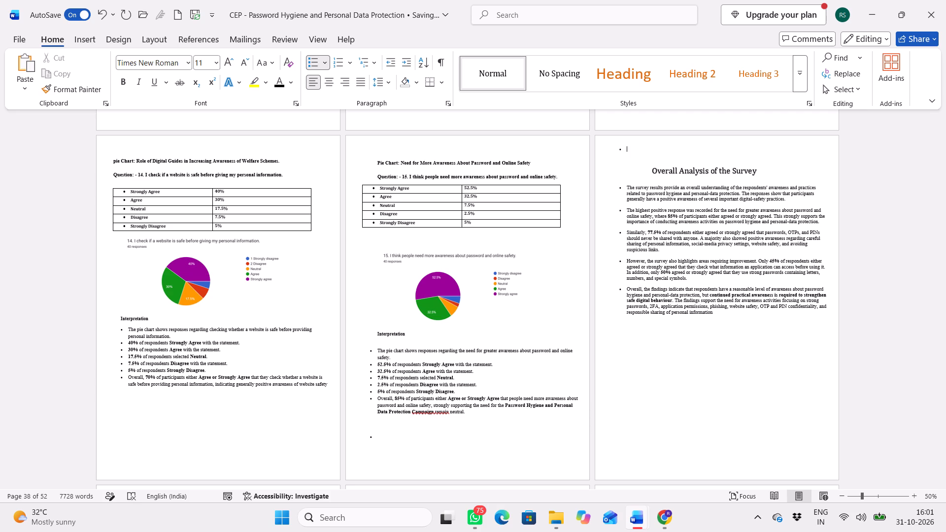
key("BackSpace")
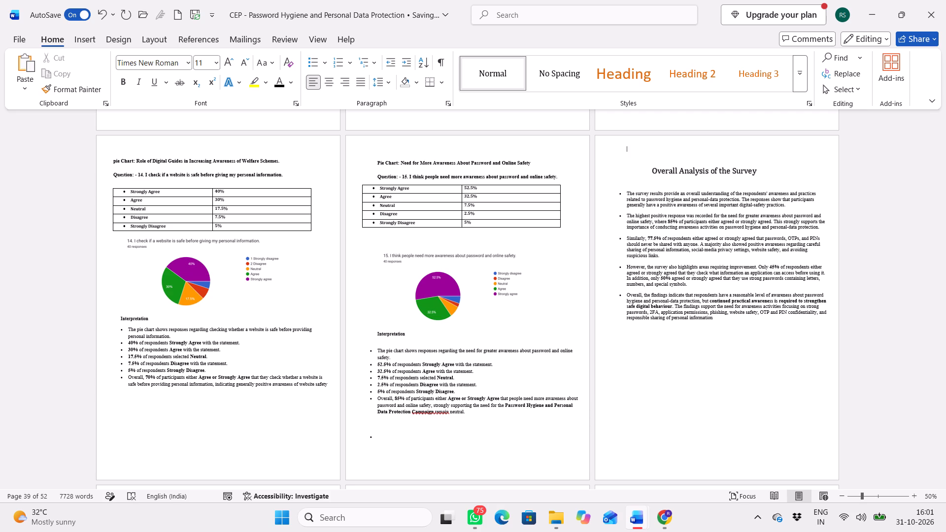
Delete two blank lines above the "CHAPTER 5 – CONCLUSION AND RECOMMENDATIONS" heading on page 41.
scroll(375, 435, "down", 4)
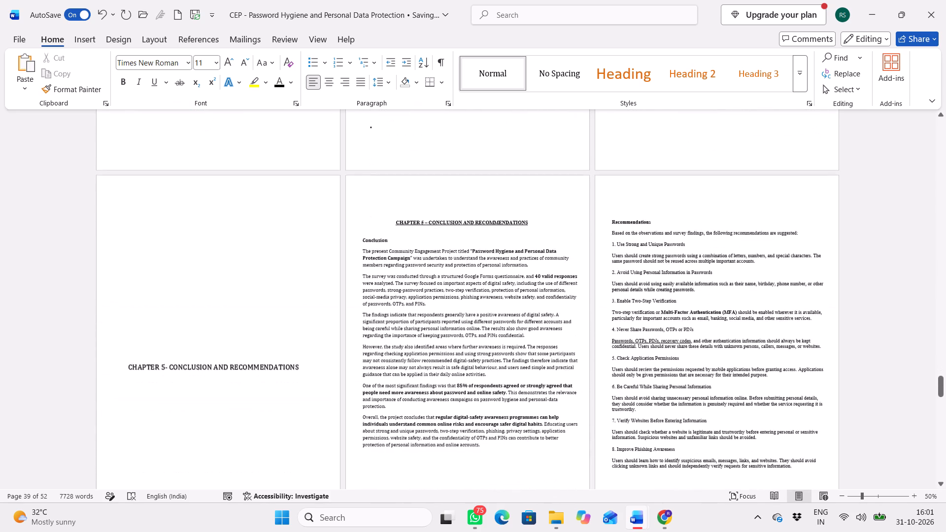
scroll(375, 435, "down", 2)
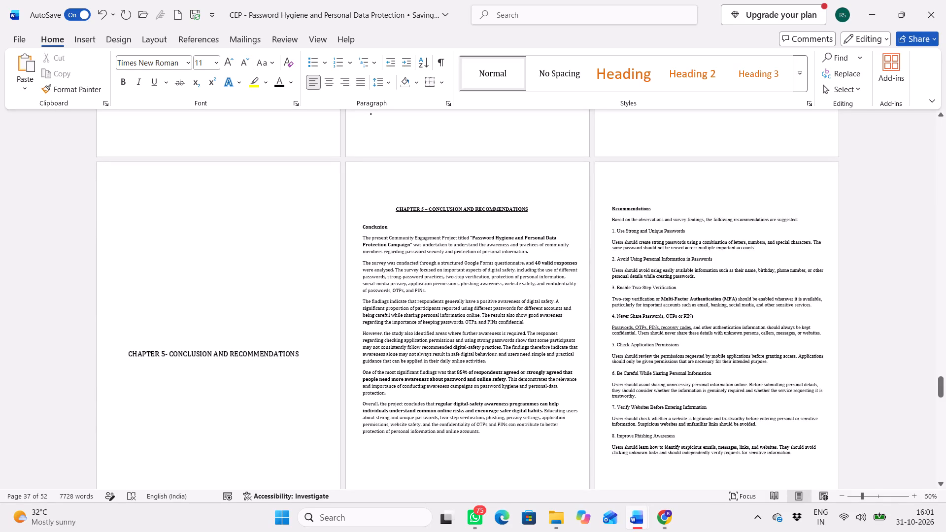
left_click(397, 193)
key("BackSpace")
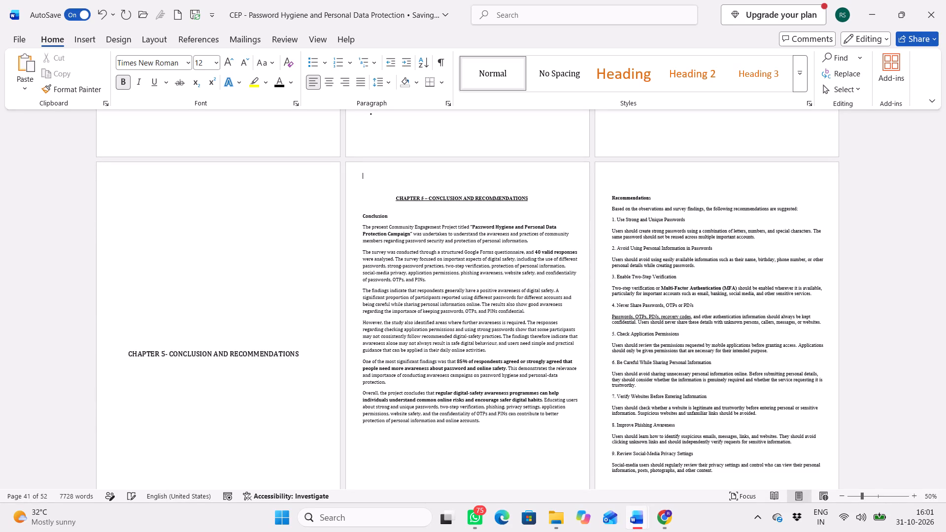
key("BackSpace")
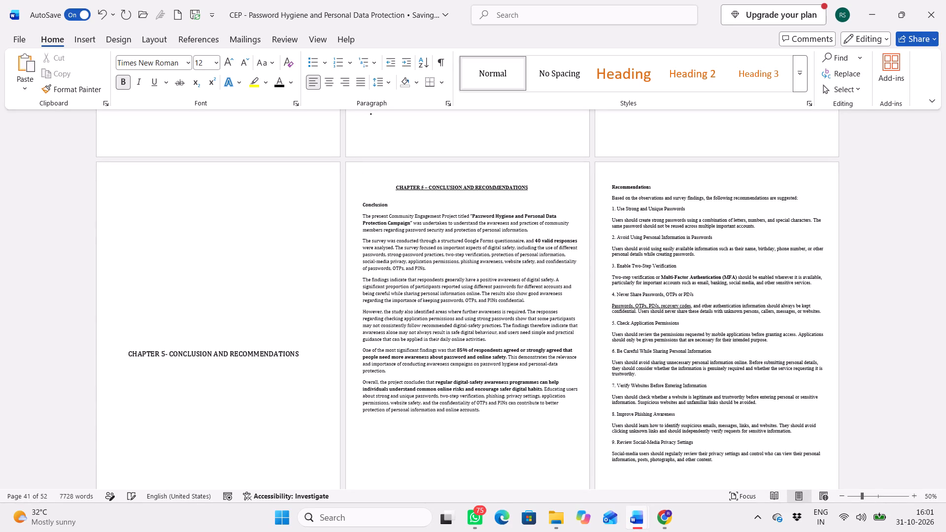
Delete the blank line above the "REFERENCES" heading at the top of the numbered reference list page.
scroll(397, 193, "down", 4)
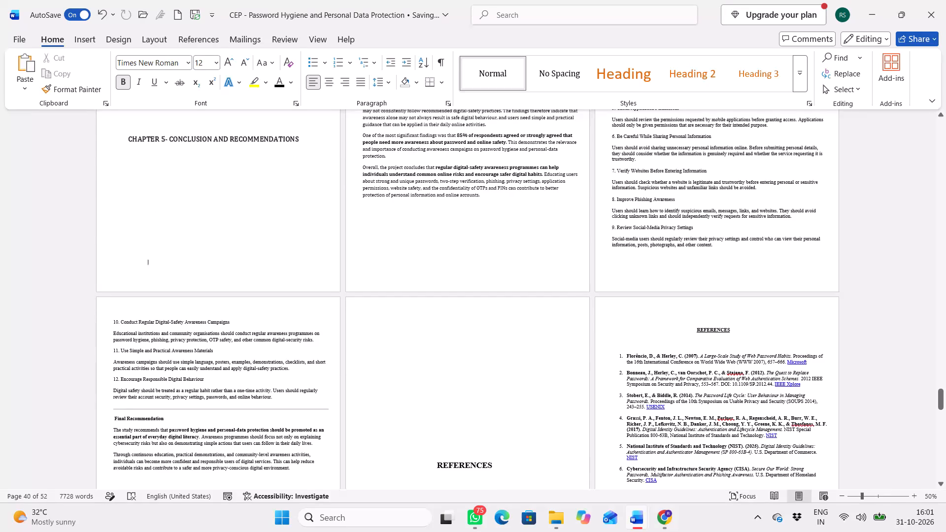
left_click(397, 193)
scroll(397, 193, "down", 1)
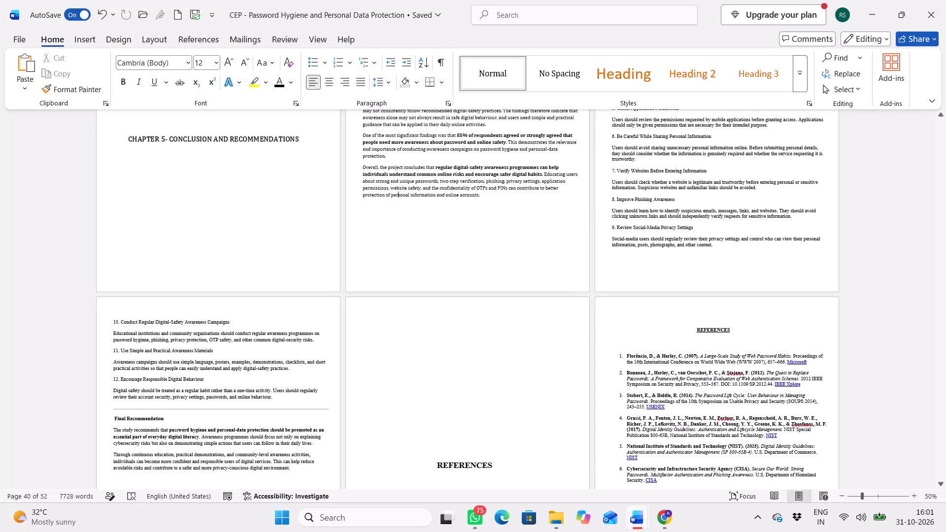
scroll(397, 193, "down", 2)
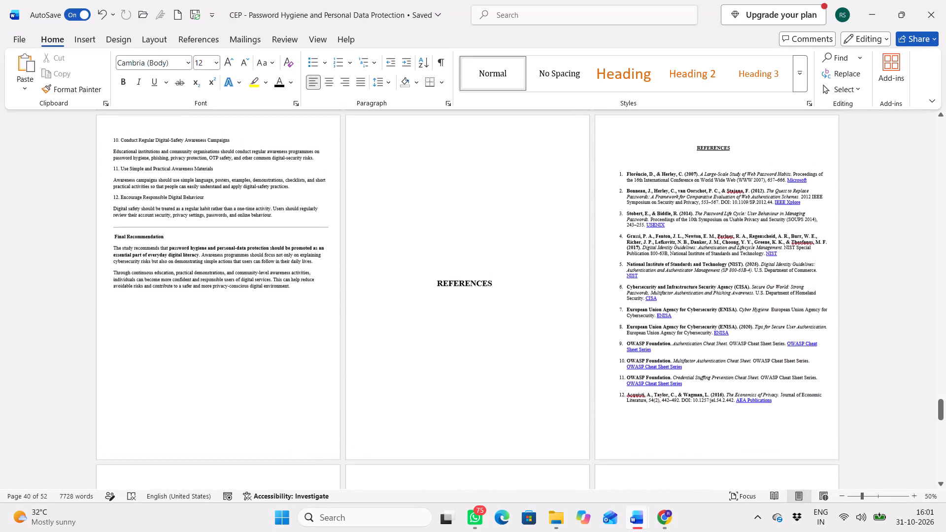
left_click(646, 139)
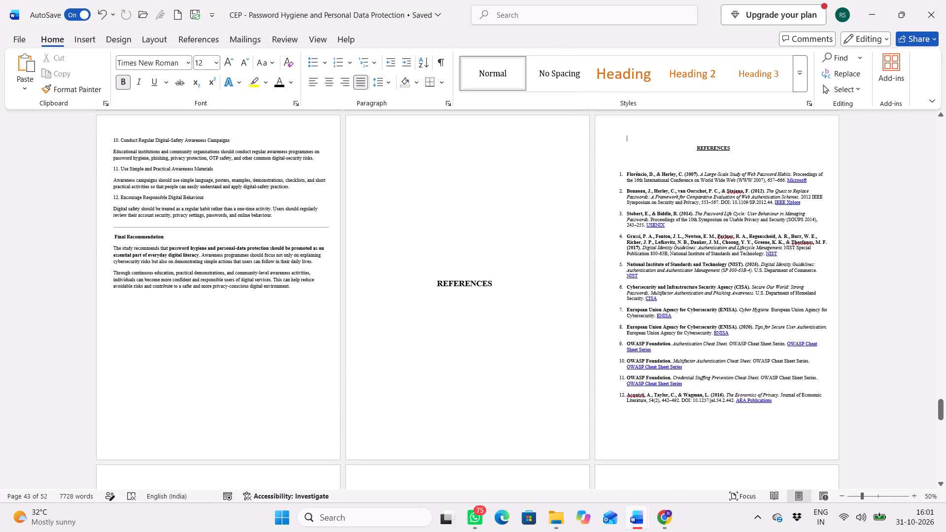
key("BackSpace")
key("BackSpace")
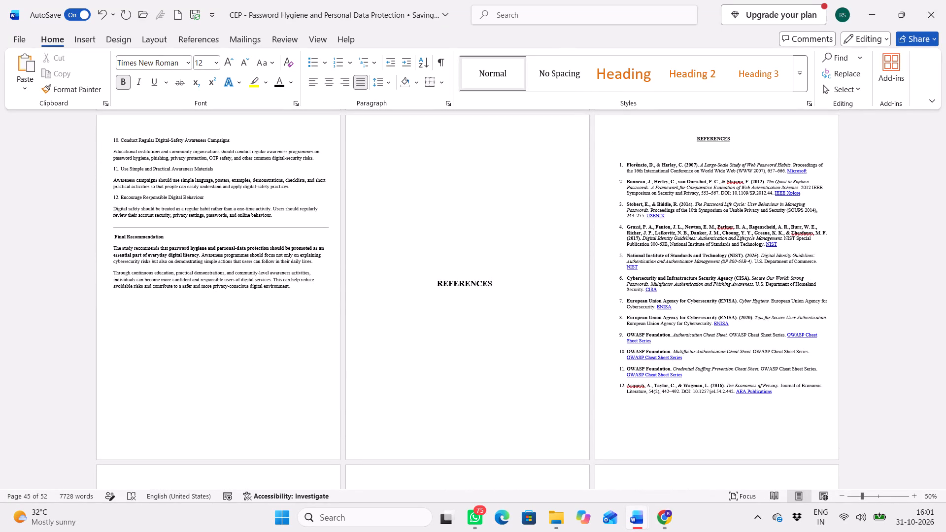
Delete the blank line at the top of the page above the "Annexure B – Guide Interaction Record" heading.
scroll(646, 139, "down", 2)
scroll(668, 75, "down", 3)
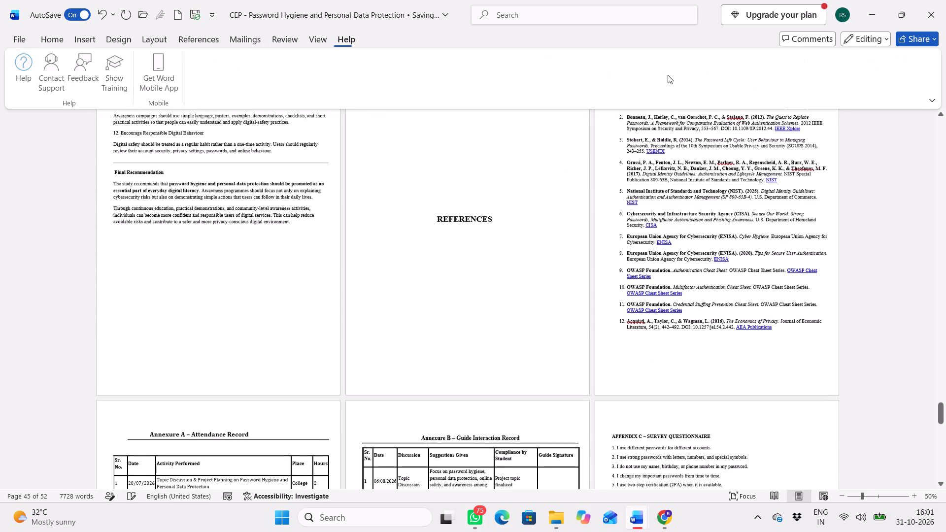
scroll(668, 75, "down", 1)
scroll(609, 283, "down", 3)
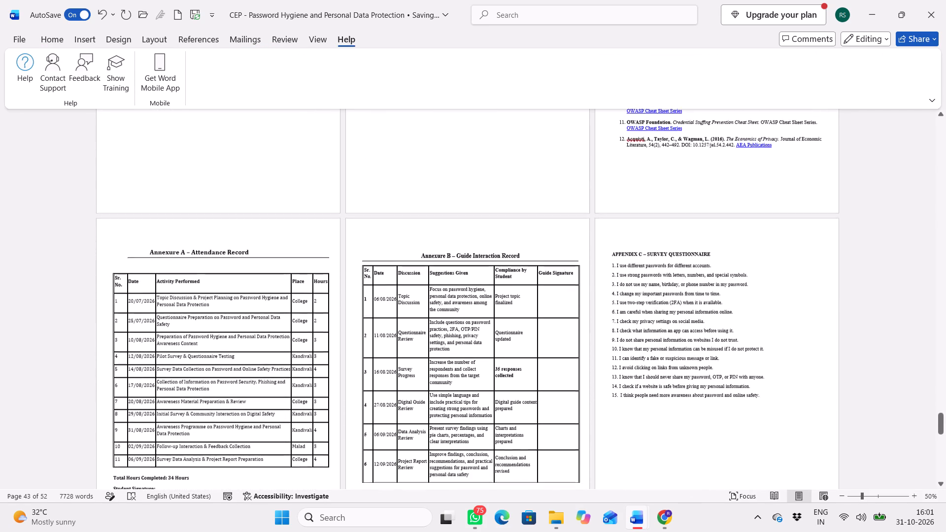
scroll(609, 283, "down", 2)
left_click(426, 197)
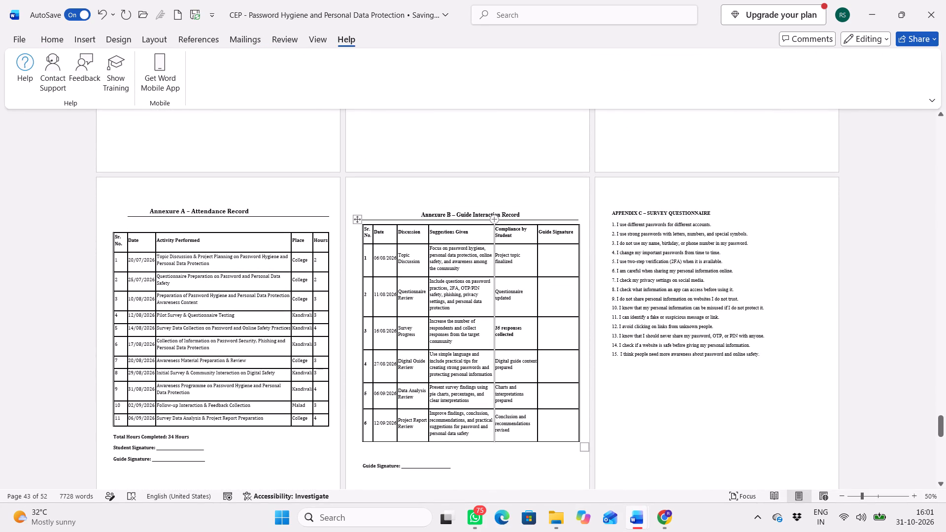
key("BackSpace")
key("BackSpace")
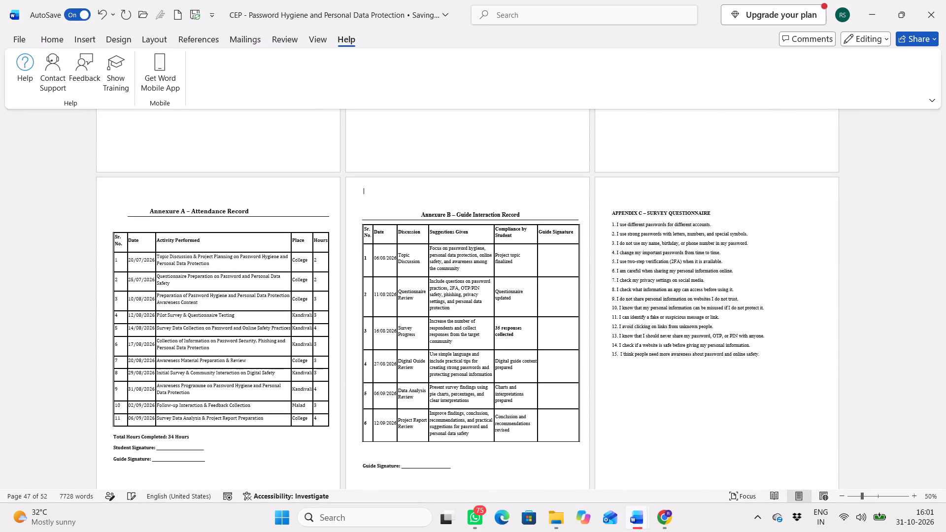
key("BackSpace")
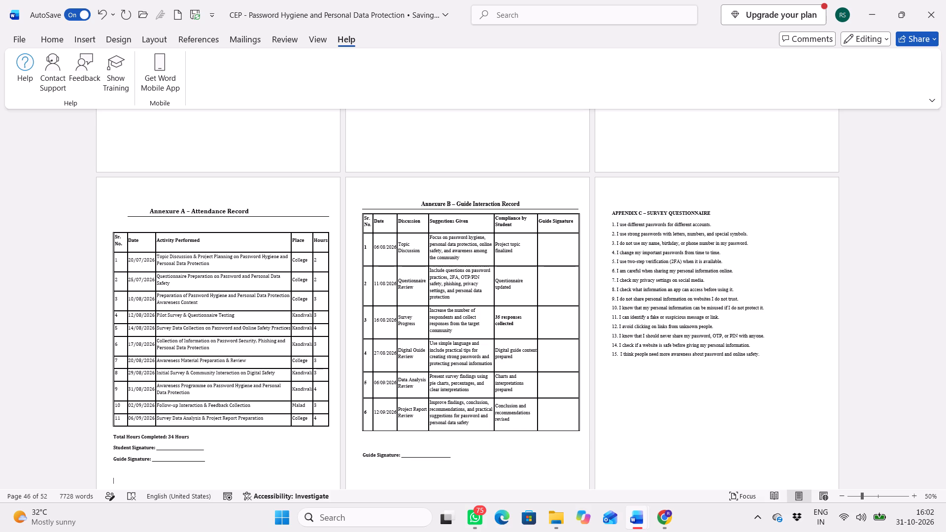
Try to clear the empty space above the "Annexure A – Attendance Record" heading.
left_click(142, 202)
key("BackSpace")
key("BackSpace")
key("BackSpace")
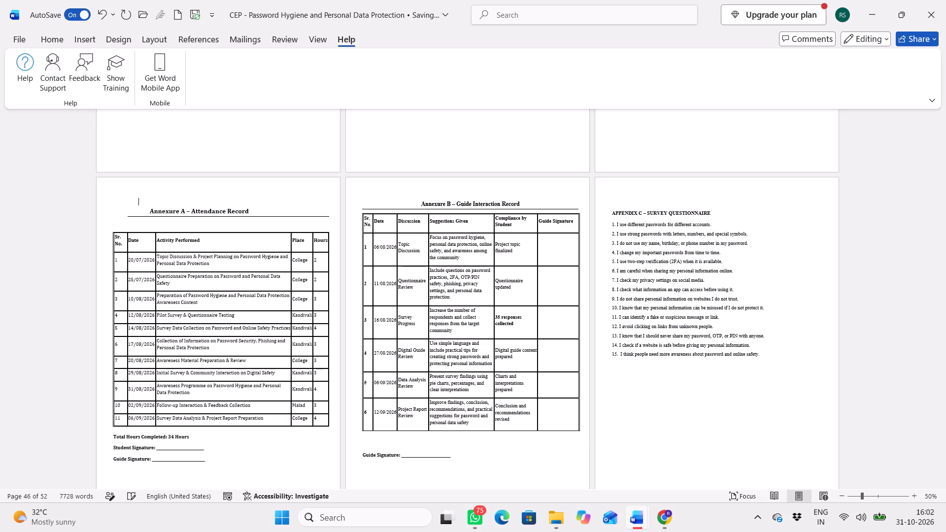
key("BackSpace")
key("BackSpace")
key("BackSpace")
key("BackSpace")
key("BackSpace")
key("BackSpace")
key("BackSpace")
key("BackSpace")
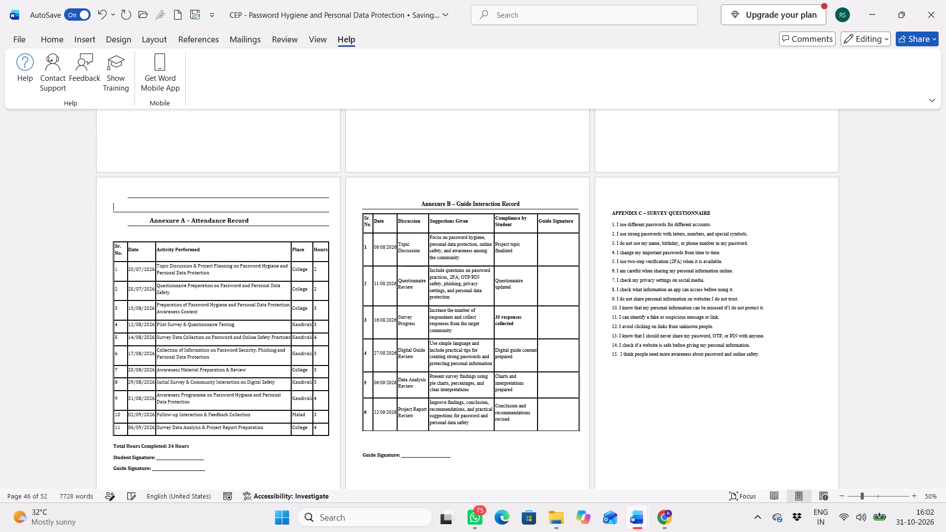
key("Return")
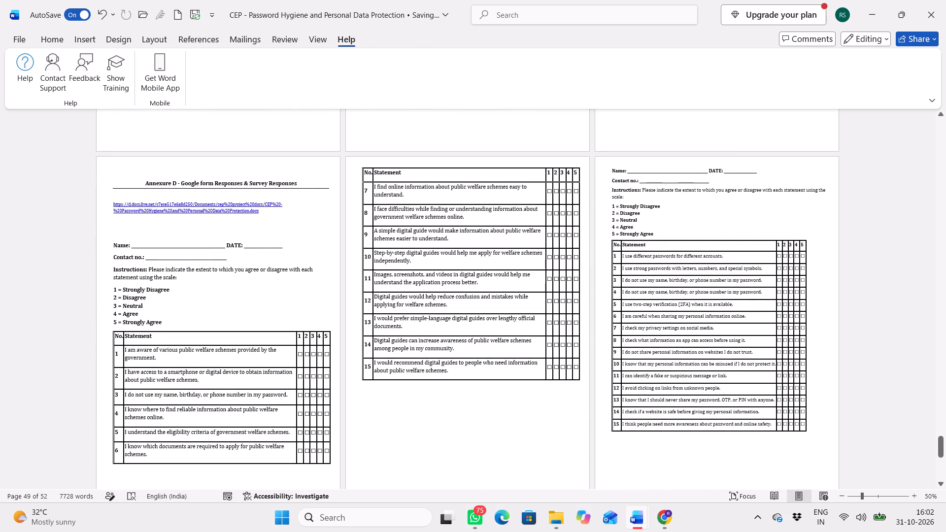
Insert one blank line above the Name and DATE line of the password survey form on page 51.
key("Return")
key("Return")
key("BackSpace")
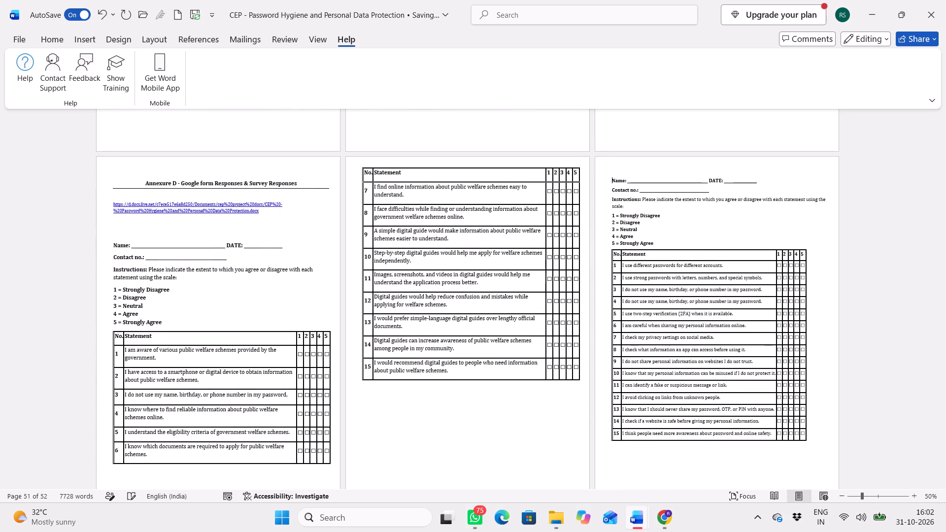
Review the layout of the annexure pages, from the attendance record through the survey forms to the last page.
scroll(466, 456, "down", 6)
scroll(466, 456, "up", 2)
scroll(466, 456, "right", 1)
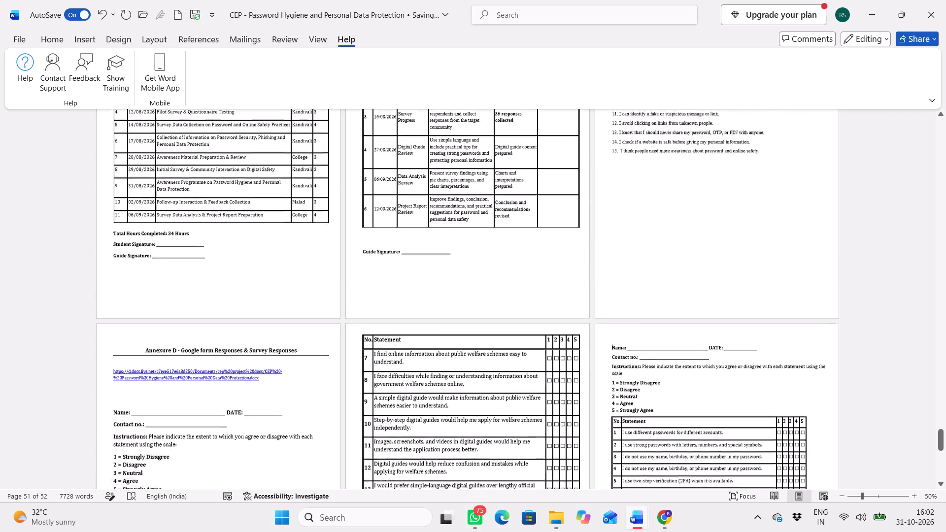
scroll(466, 456, "right", 1)
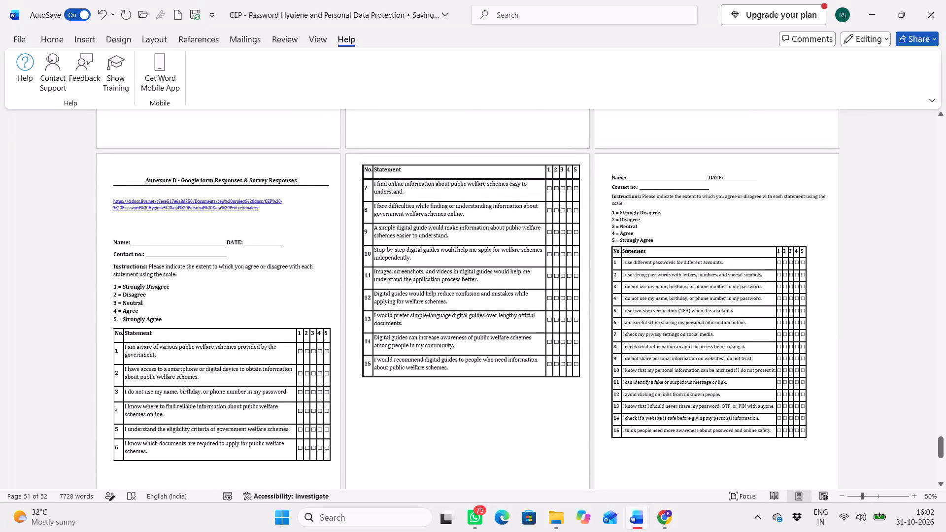
scroll(434, 457, "up", 3)
scroll(434, 457, "down", 1)
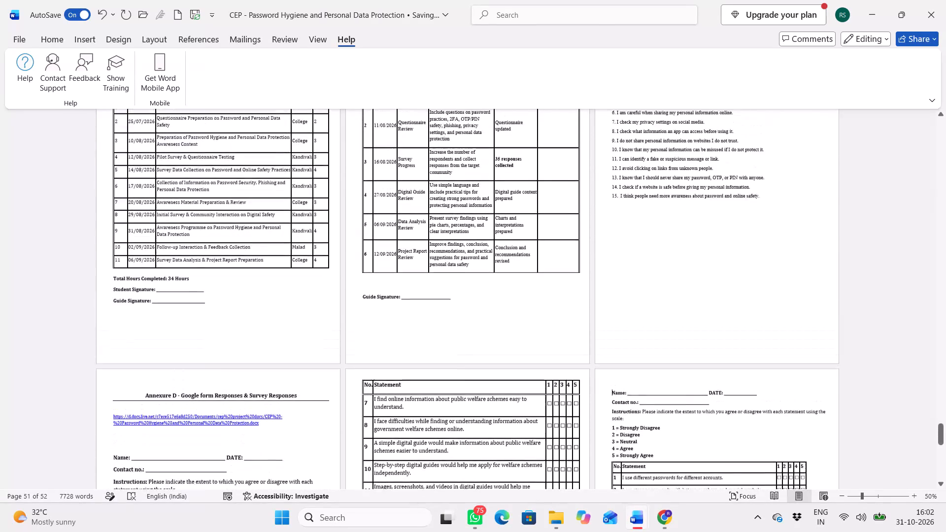
scroll(434, 457, "down", 2)
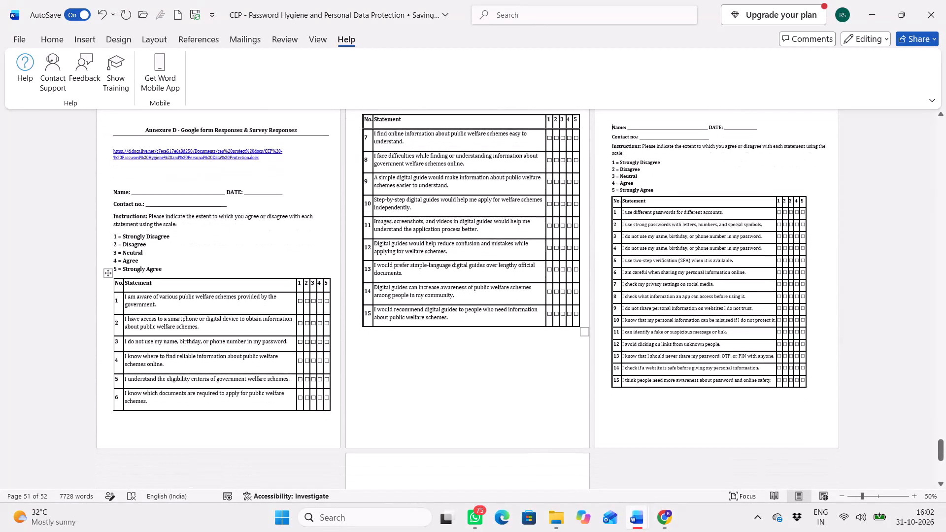
scroll(434, 457, "down", 1)
scroll(434, 457, "up", 1)
Switch to the Digital India awareness report and examine its closing pages, including the findings, references page and survey response tables.
key("alt+Tab")
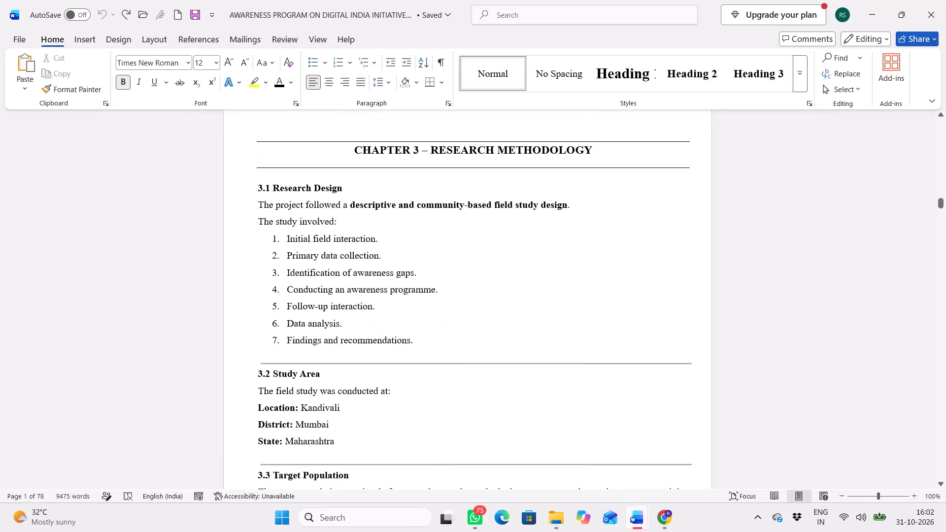
scroll(469, 414, "down", 13)
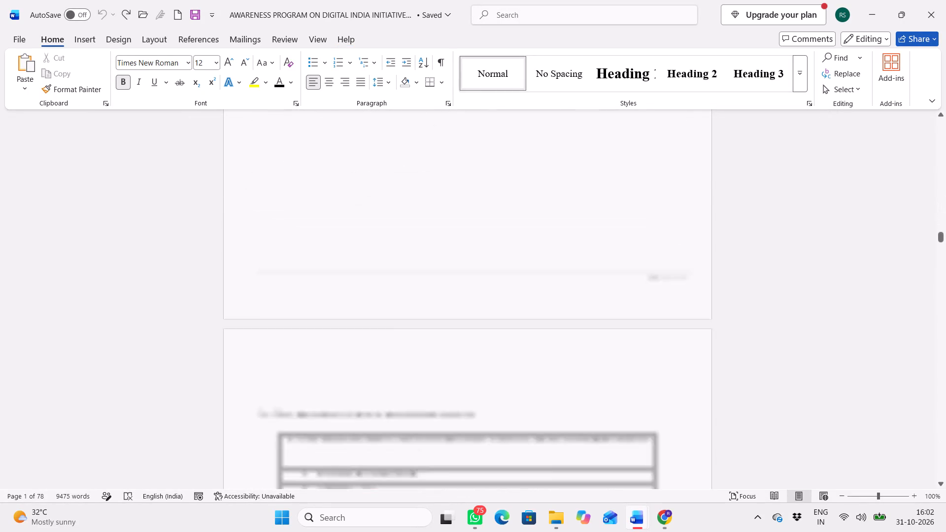
scroll(469, 414, "down", 8)
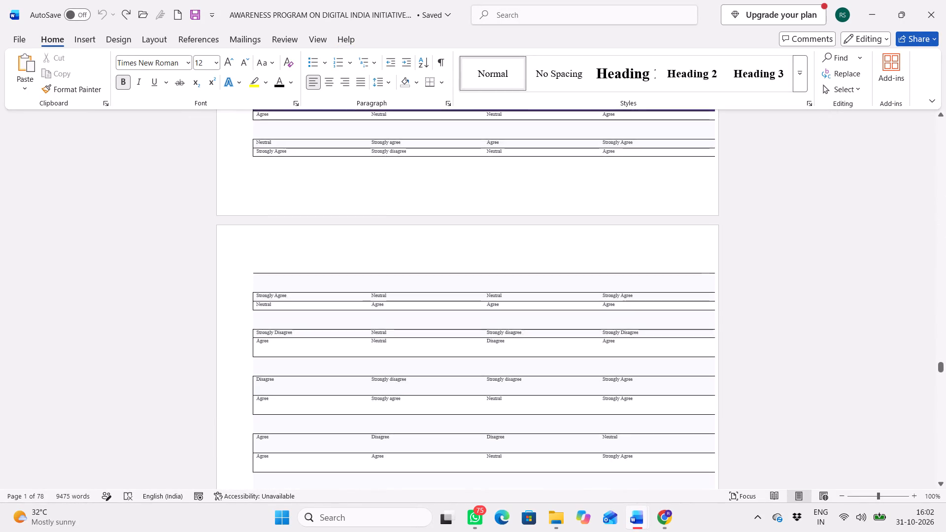
scroll(484, 361, "up", 15)
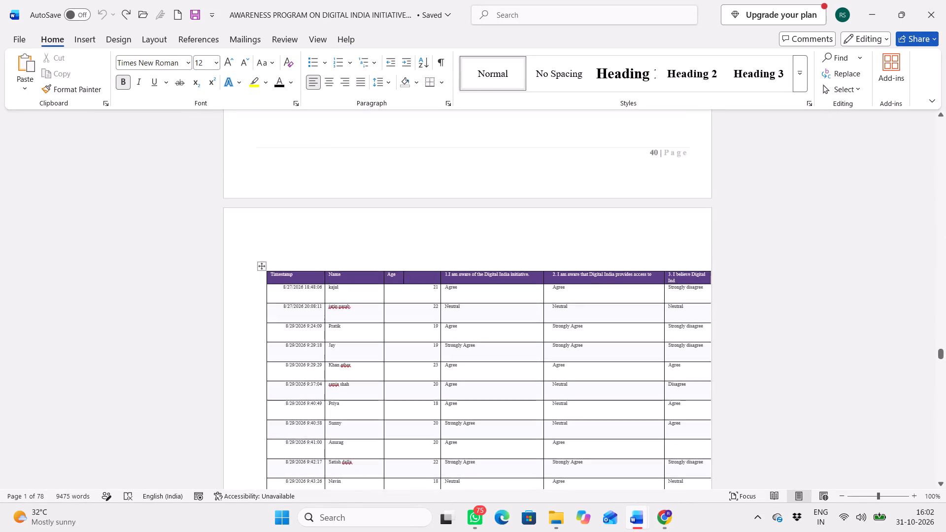
scroll(484, 361, "up", 9)
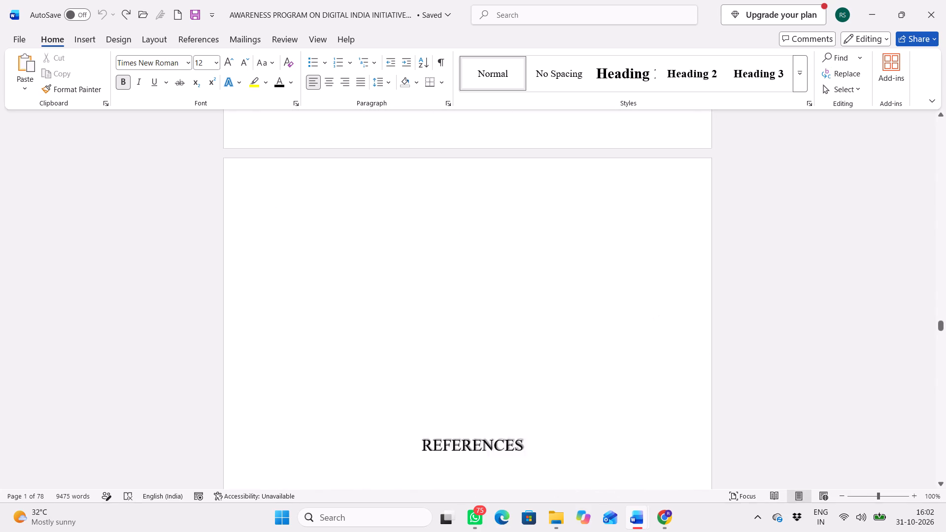
scroll(484, 361, "down", 6)
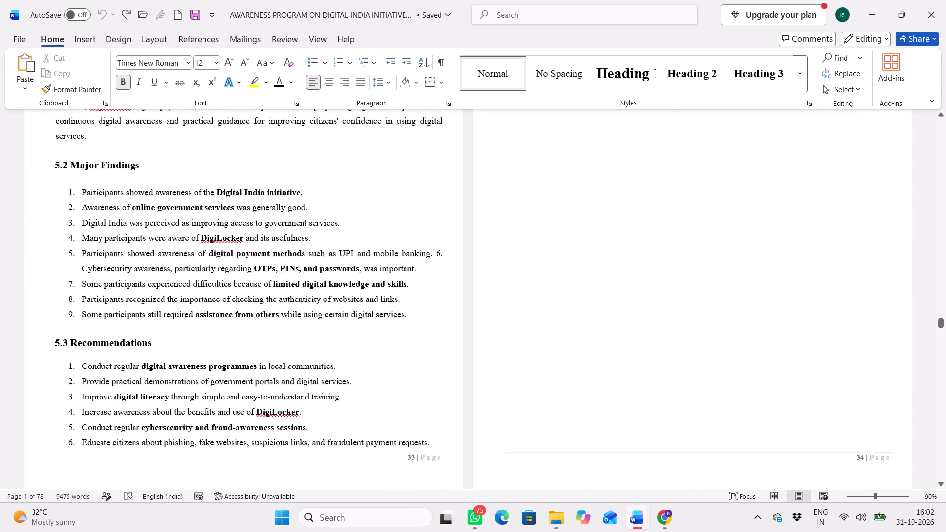
scroll(484, 361, "down", 2)
scroll(484, 361, "down", 2, "ctrl")
left_click(484, 361)
scroll(484, 361, "down", 4)
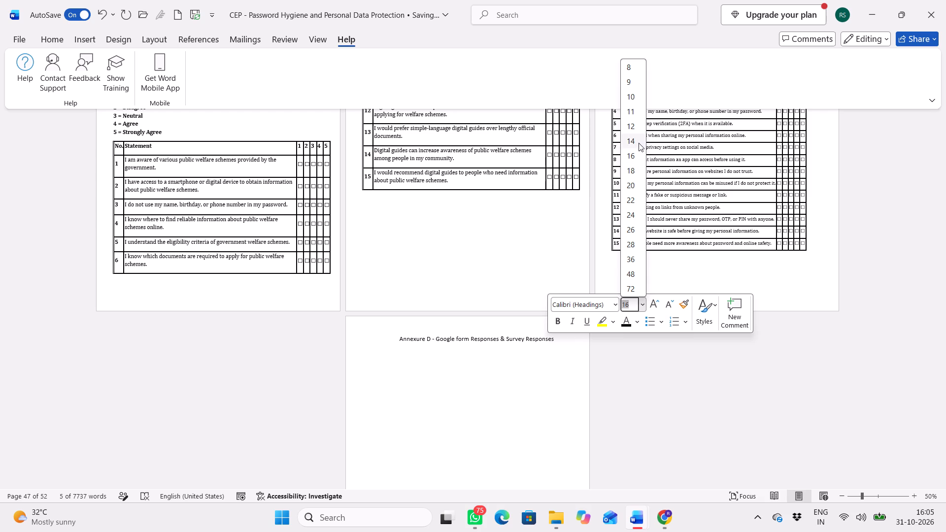
In the password hygiene report, set the last page's "Annexure D - Google form Responses & Survey Responses" heading to size 14 and bold.
left_click(640, 143)
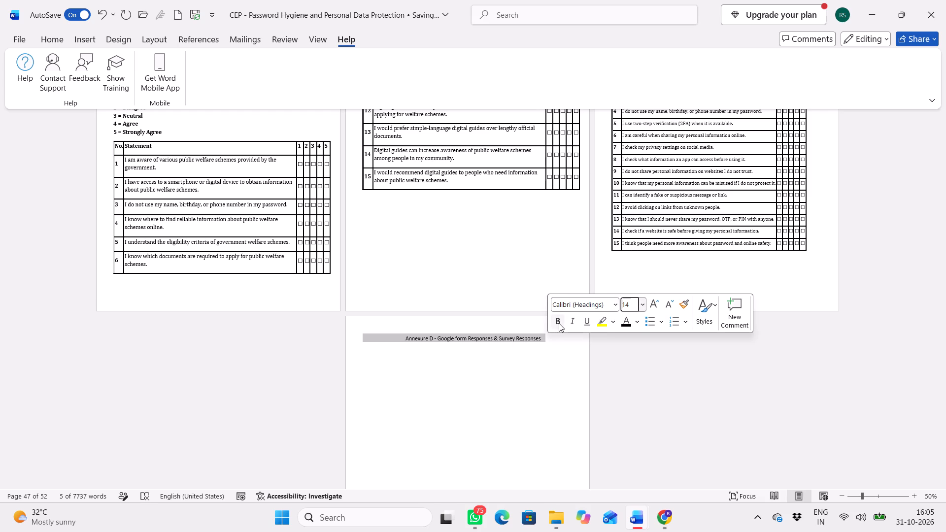
left_click(559, 323)
right_click(657, 389)
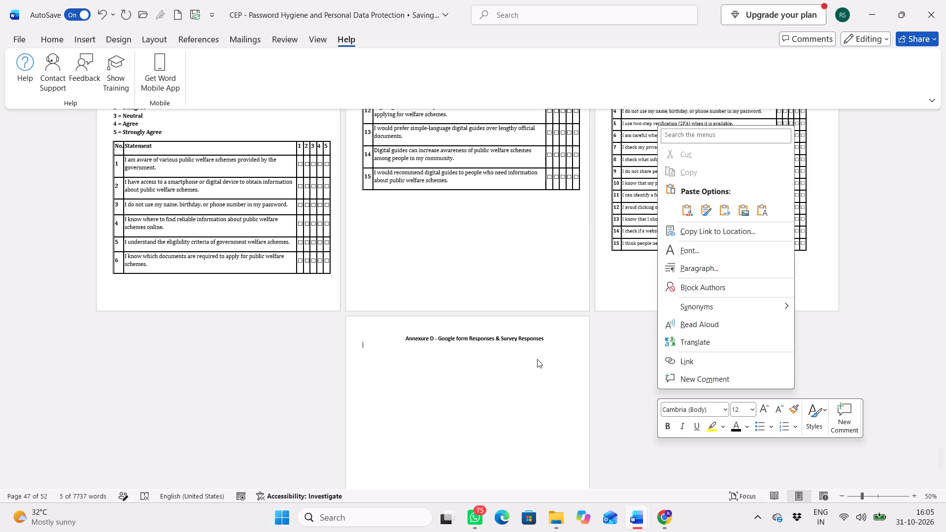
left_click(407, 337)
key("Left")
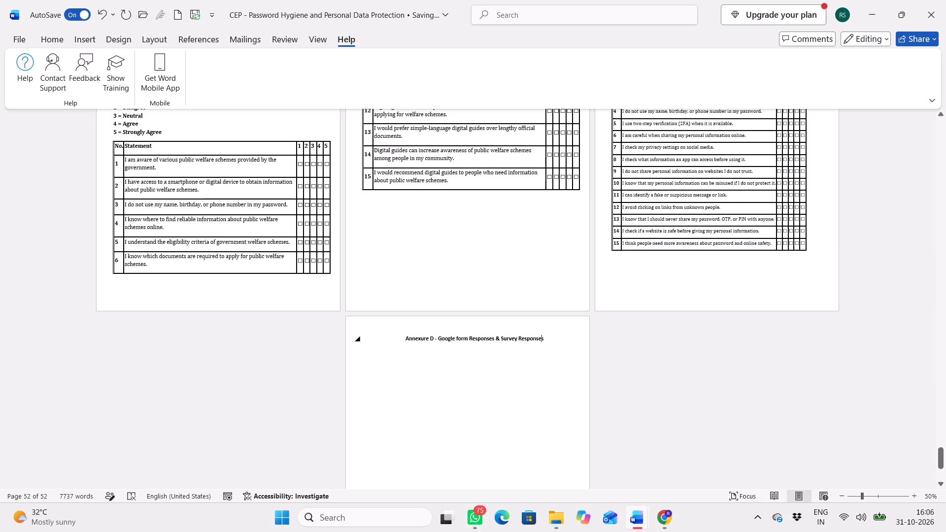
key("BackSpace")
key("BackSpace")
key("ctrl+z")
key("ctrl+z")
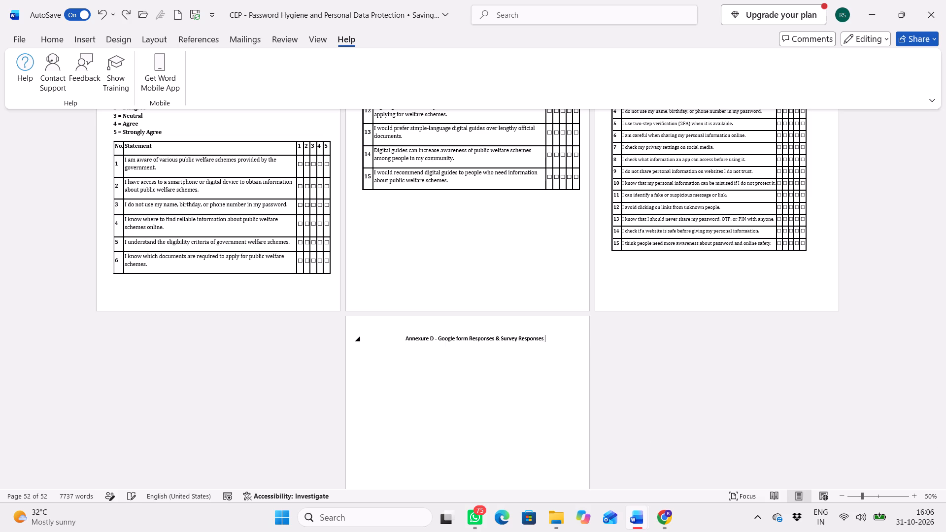
Delete the extra spaces in front of the "Annexure D - Google form Responses & Survey Responses" heading on the last page.
left_click(407, 337)
key("BackSpace")
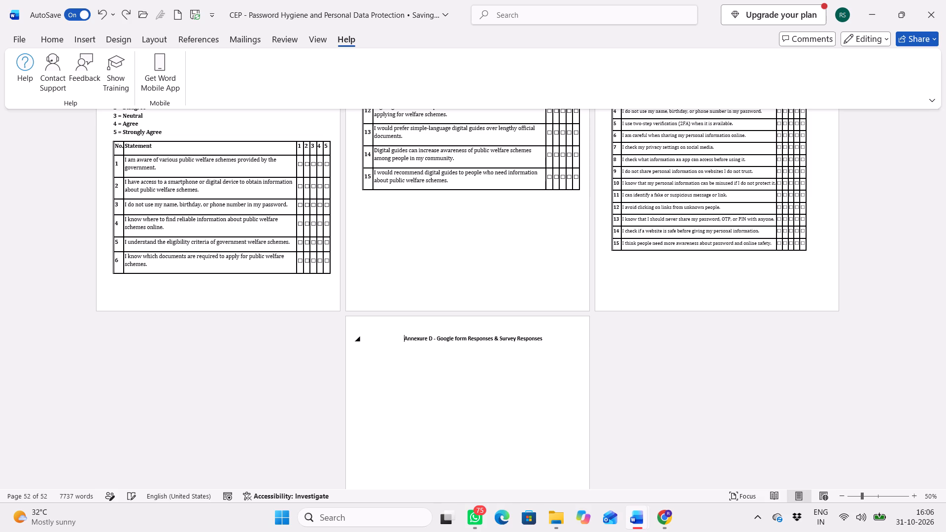
key("BackSpace")
key("BackSpace")
key("BackSpace")
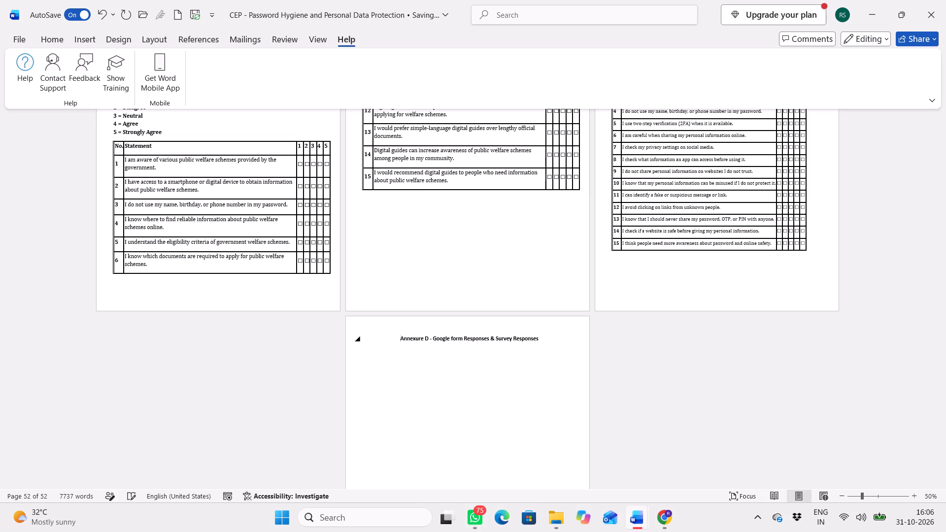
Switch to the Digital India awareness report and examine its Annexure D heading, response tables and Excel sheet link section.
scroll(407, 337, "down", 1)
key("alt+Tab")
scroll(458, 283, "up", 2)
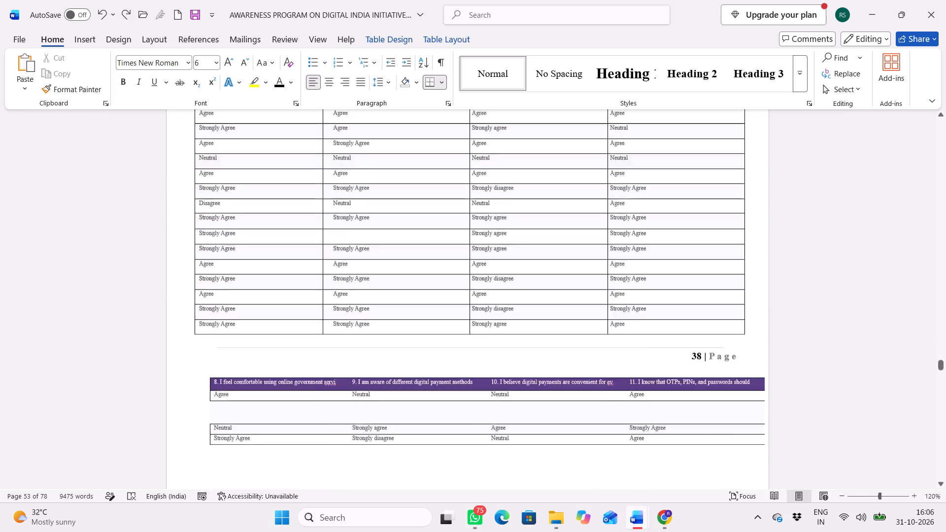
scroll(458, 283, "up", 8)
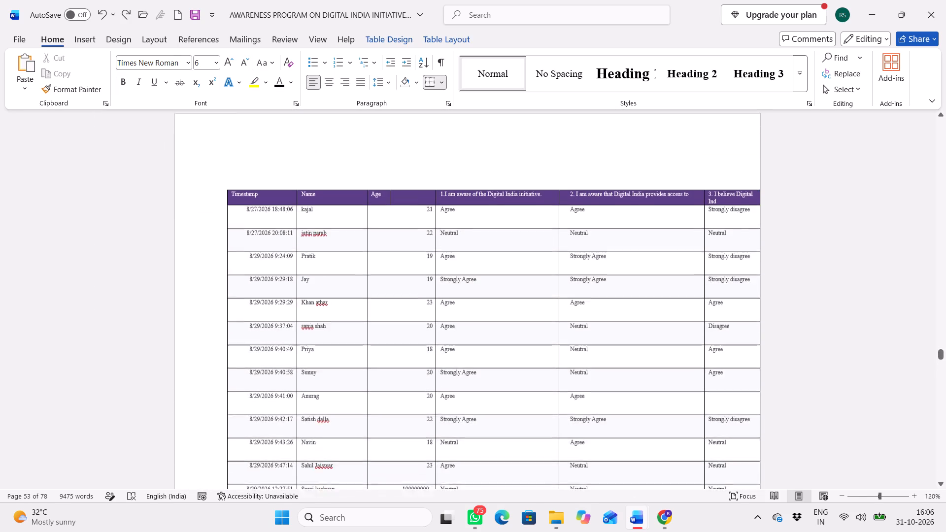
scroll(458, 283, "up", 4)
scroll(458, 283, "down", 3)
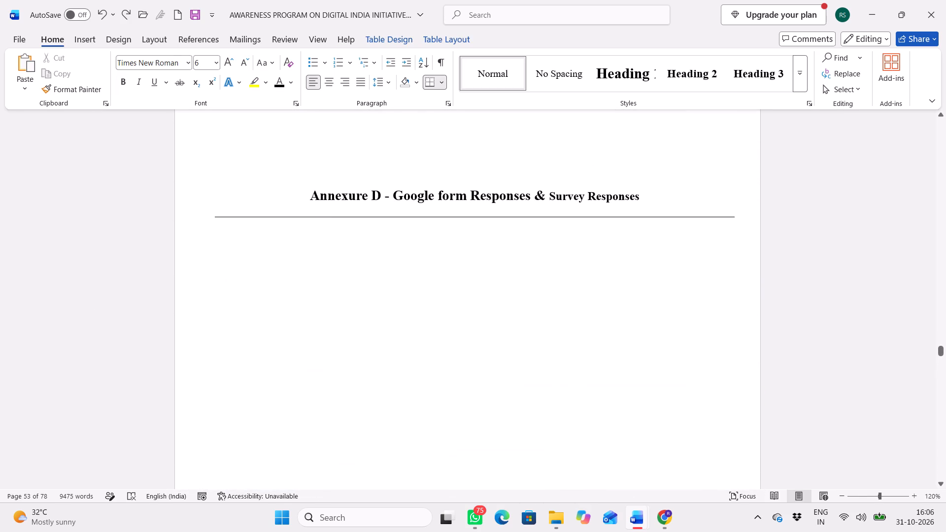
scroll(458, 283, "down", 5)
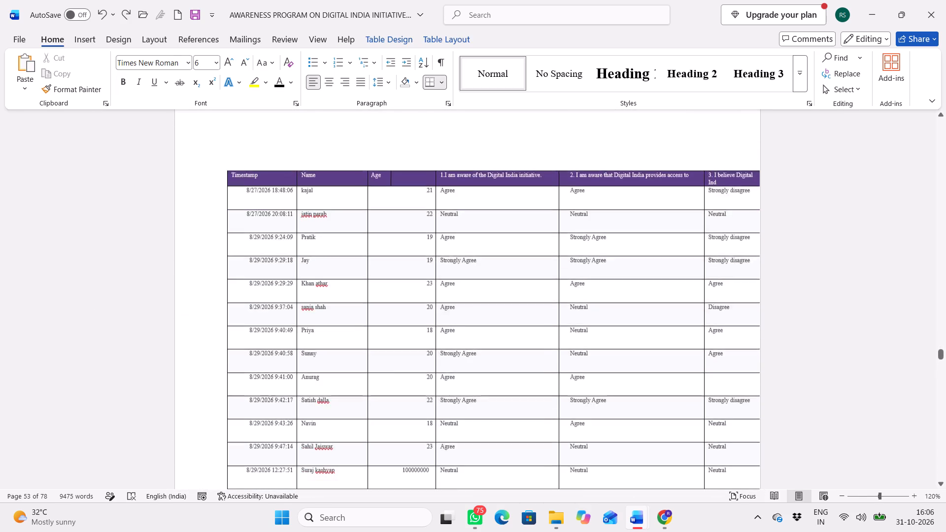
scroll(458, 283, "down", 2)
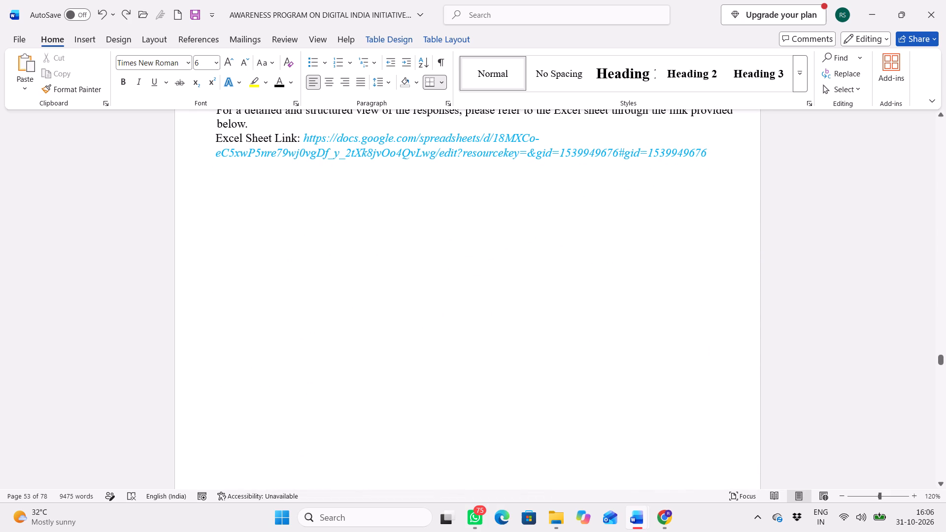